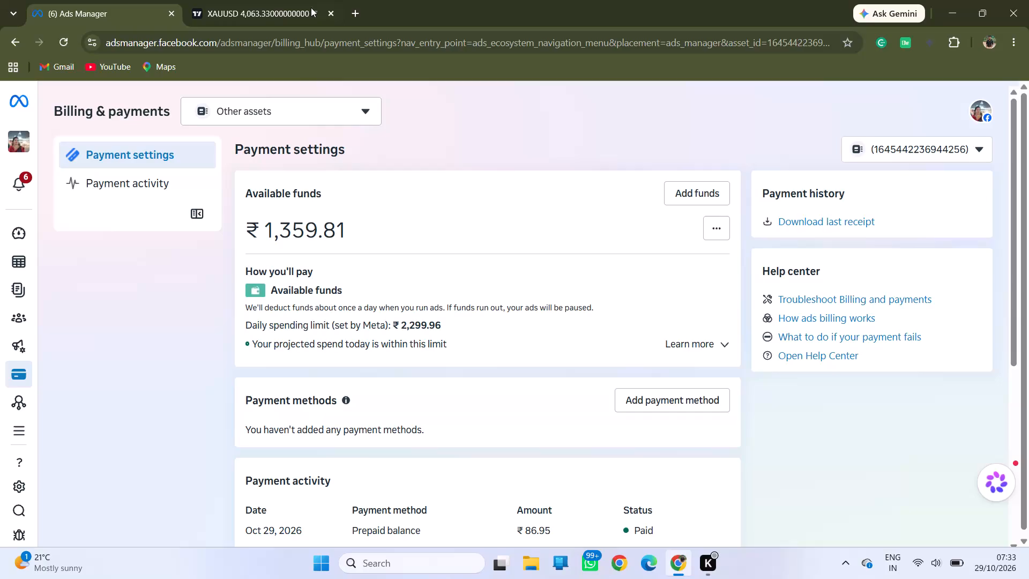
Switch to the XAUUSD 1h chart on TradingView and examine the recent price action.
left_click(261, 6)
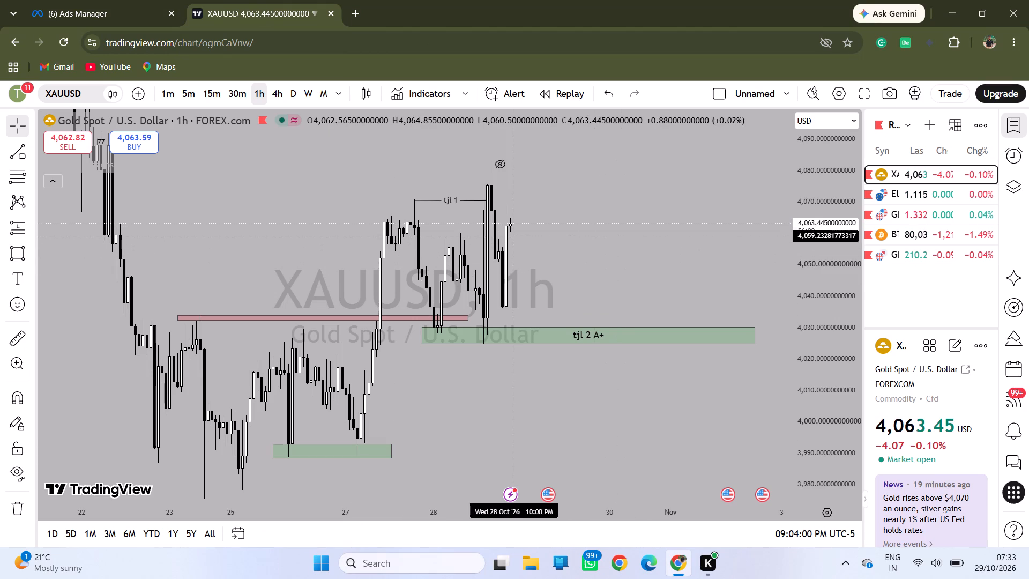
left_click_drag(512, 236, 540, 248)
Search Google for "traders casa" in a new browser tab and open the Traders Casa backtesting website.
left_click(355, 21)
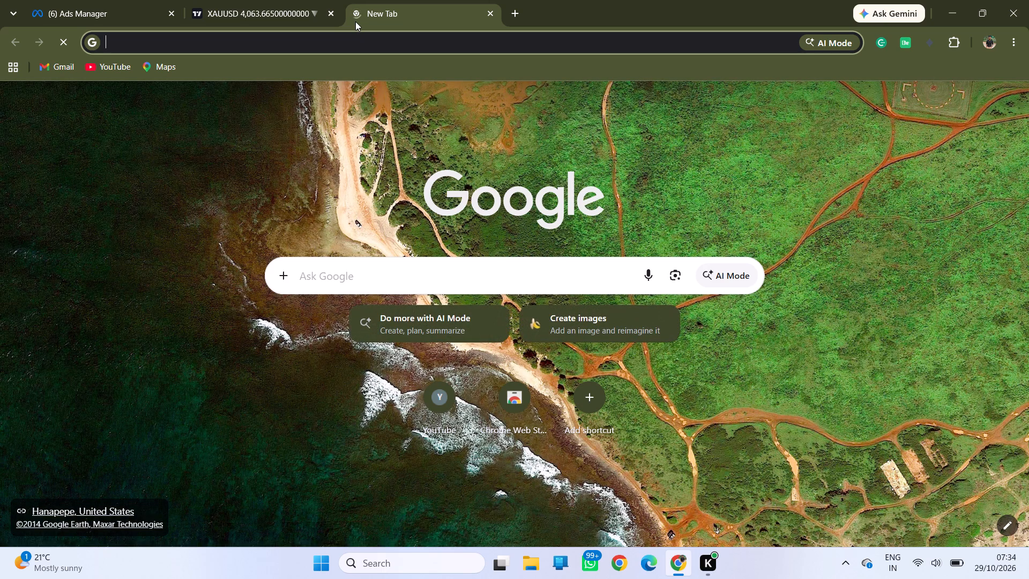
left_click(348, 284)
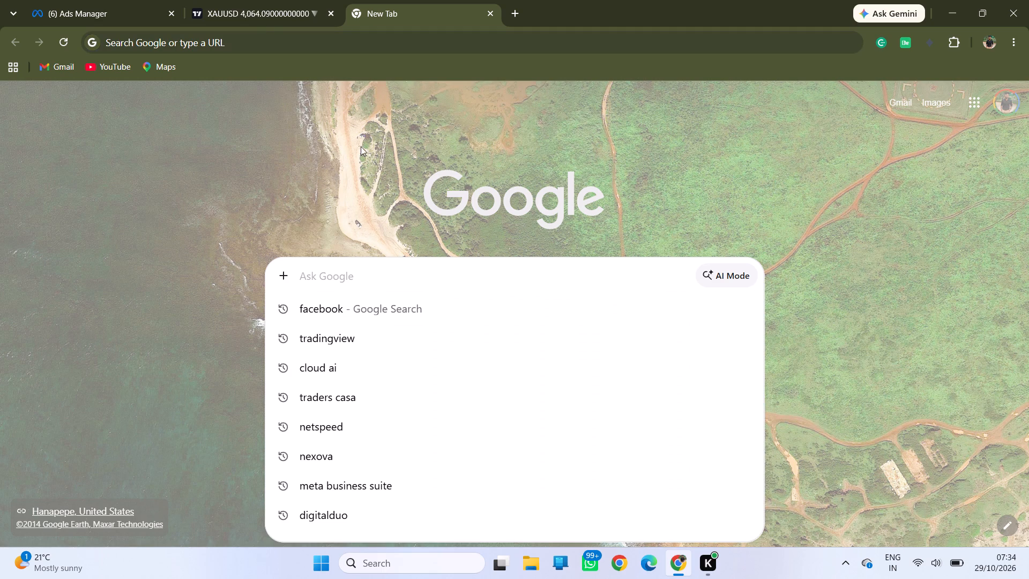
left_click(344, 392)
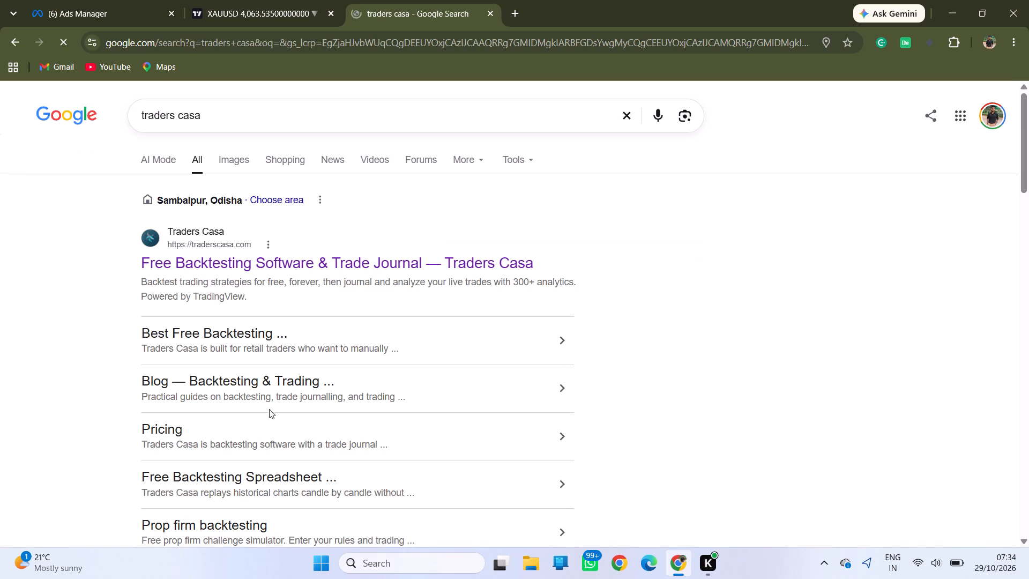
left_click(291, 266)
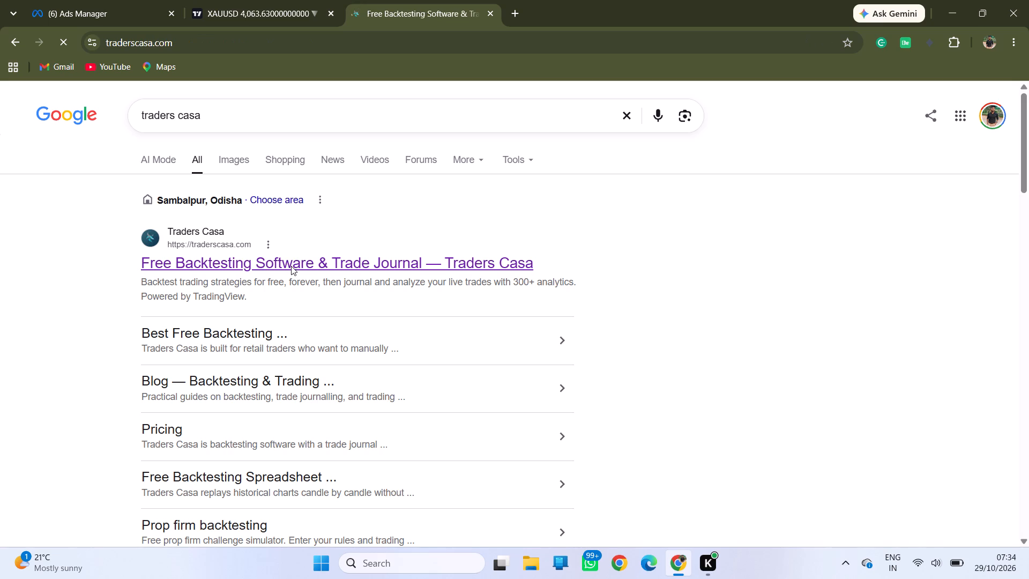
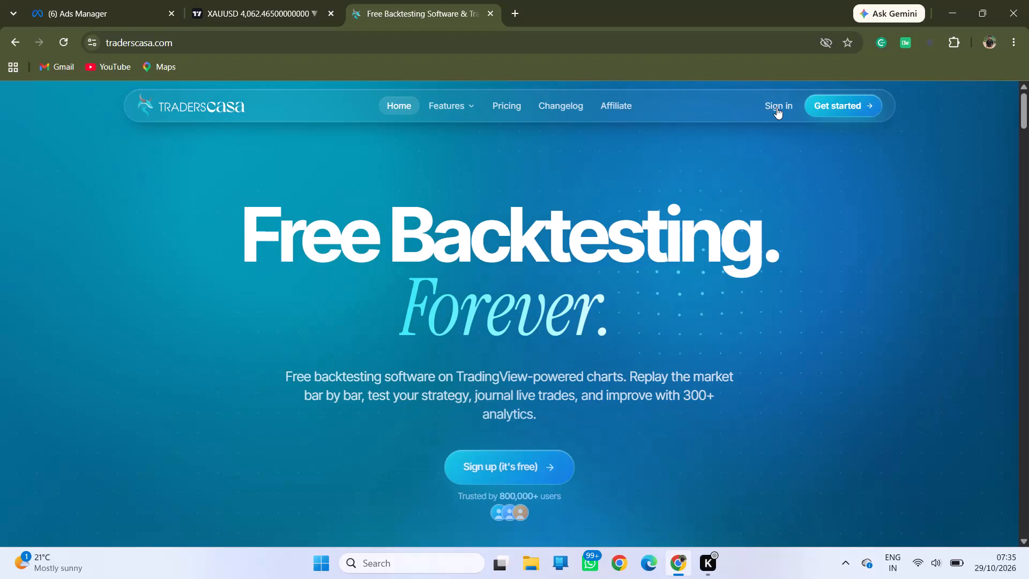
Open the sign-in page of the Traders Casa website.
left_click(762, 106)
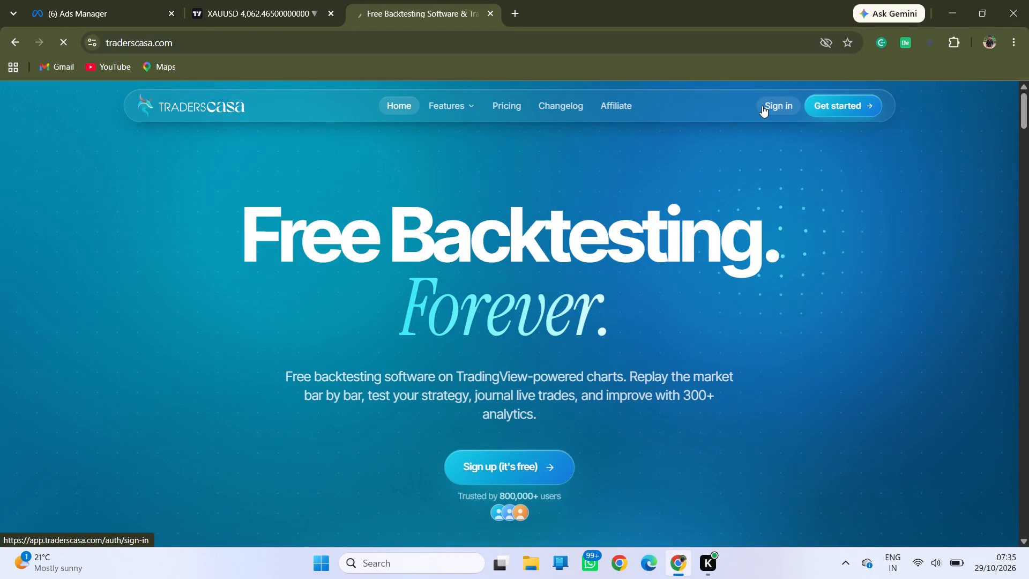
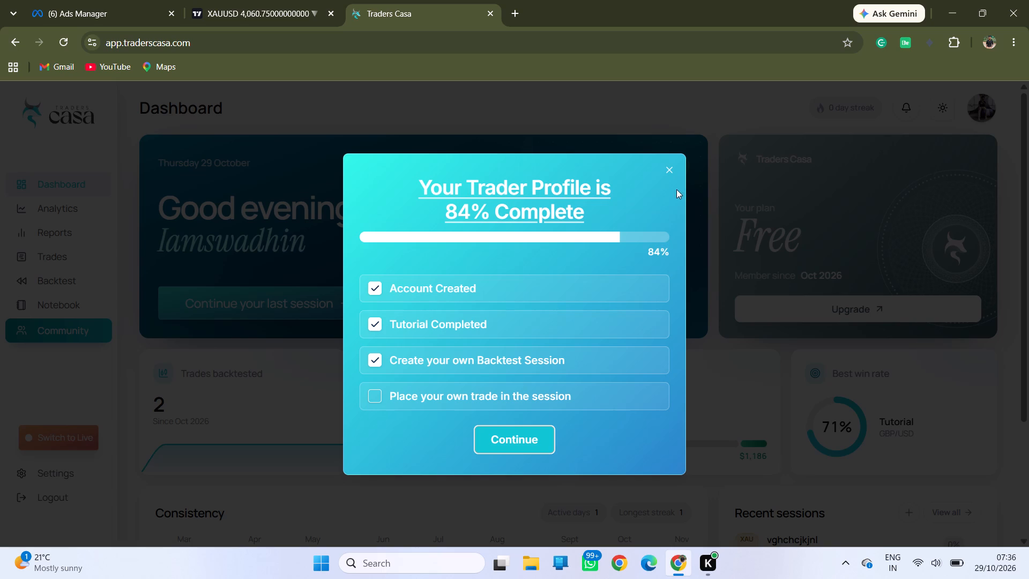
Dismiss the trader profile checklist and open the XAU/USD session from the Backtest sessions.
left_click(670, 170)
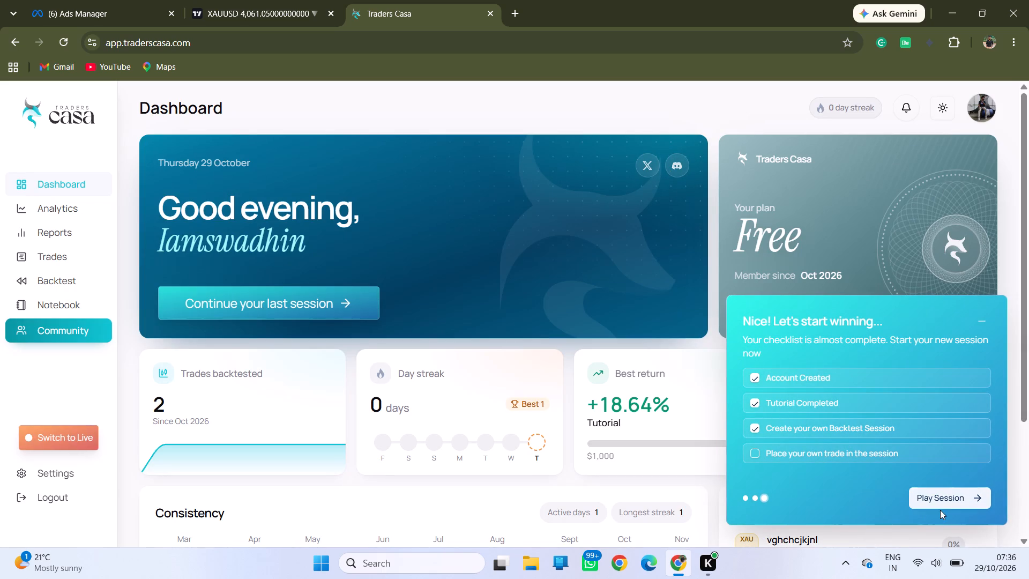
left_click(44, 279)
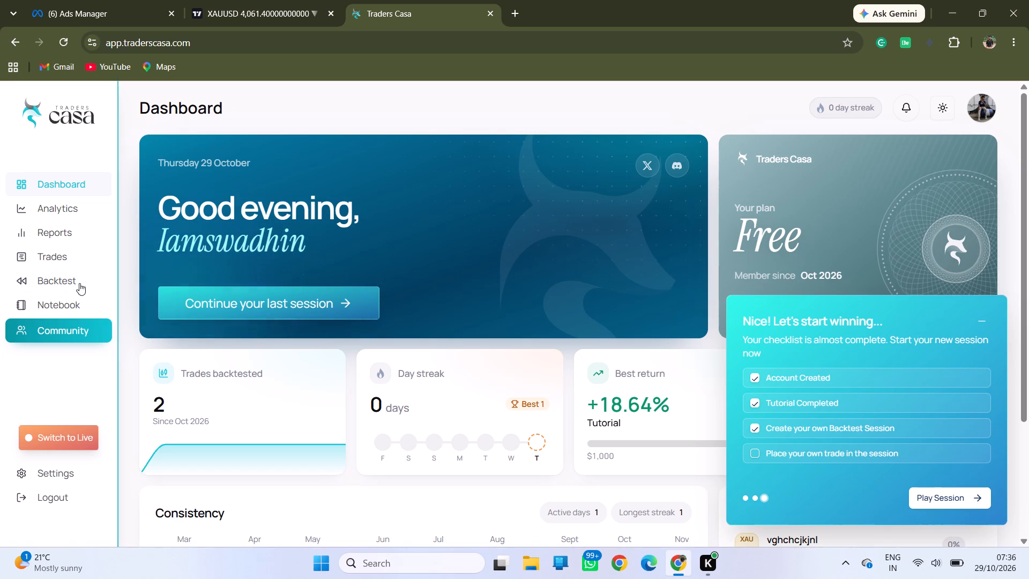
left_click(53, 287)
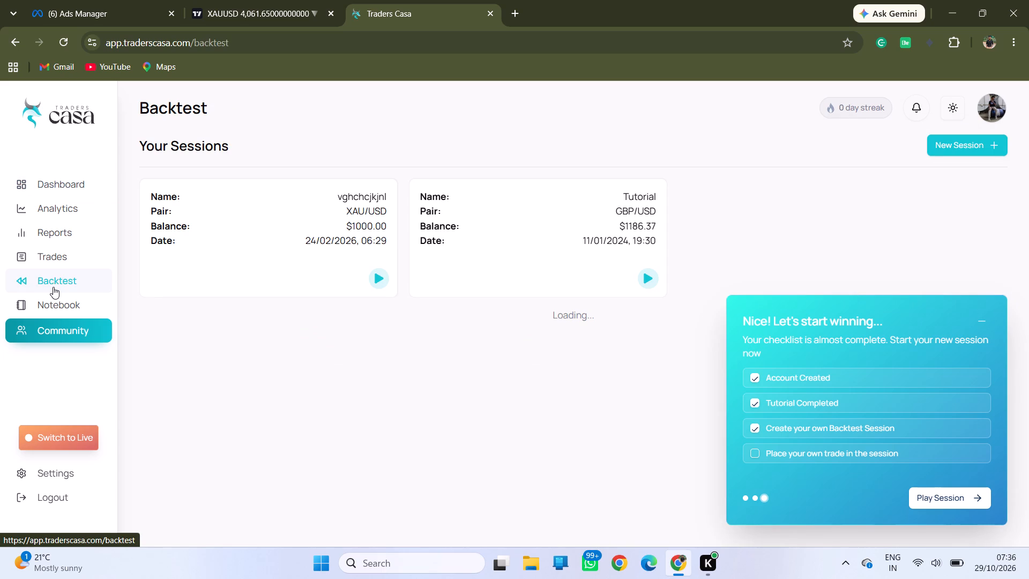
left_click(380, 280)
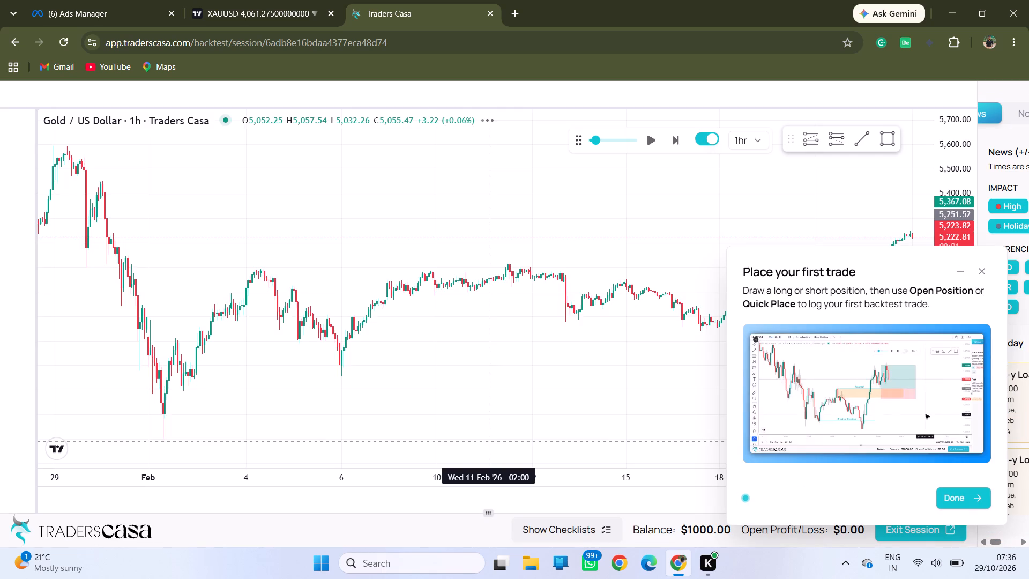
Exit the guided tutorial about placing a first trade.
left_click(983, 271)
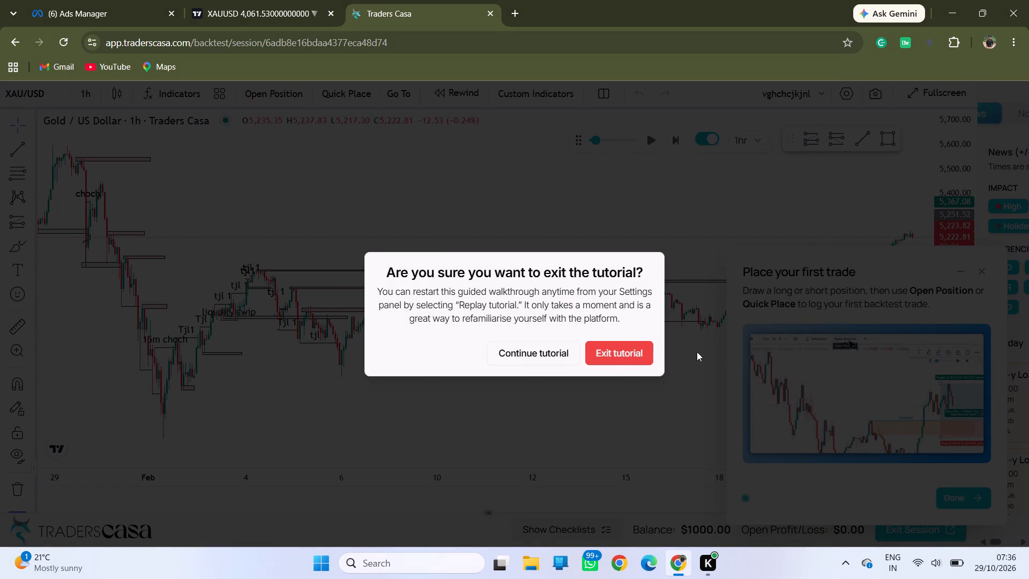
left_click(617, 352)
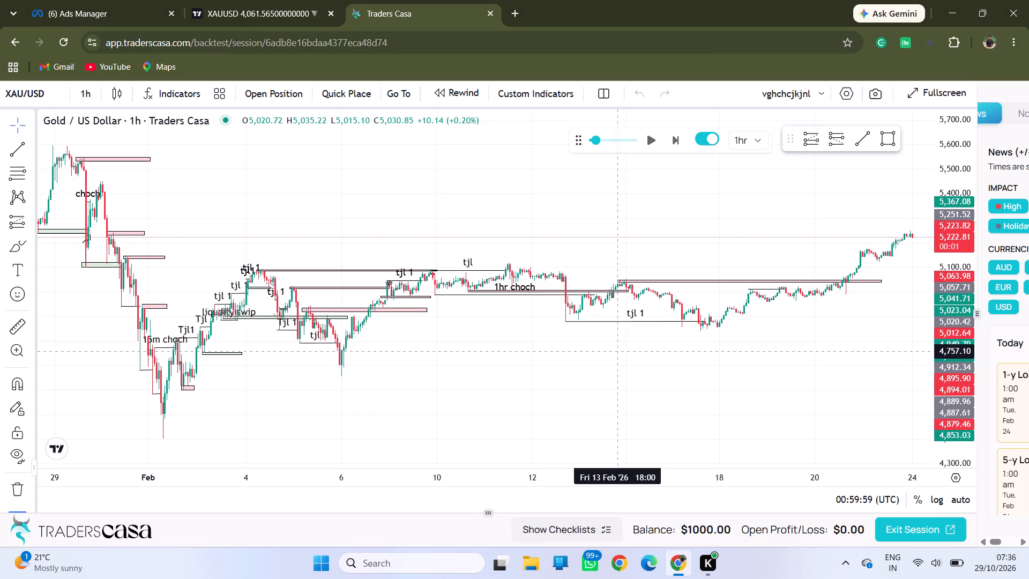
Examine the XAU/USD 1h price action and existing markups from late January to 24 February.
left_click_drag(745, 373, 615, 376)
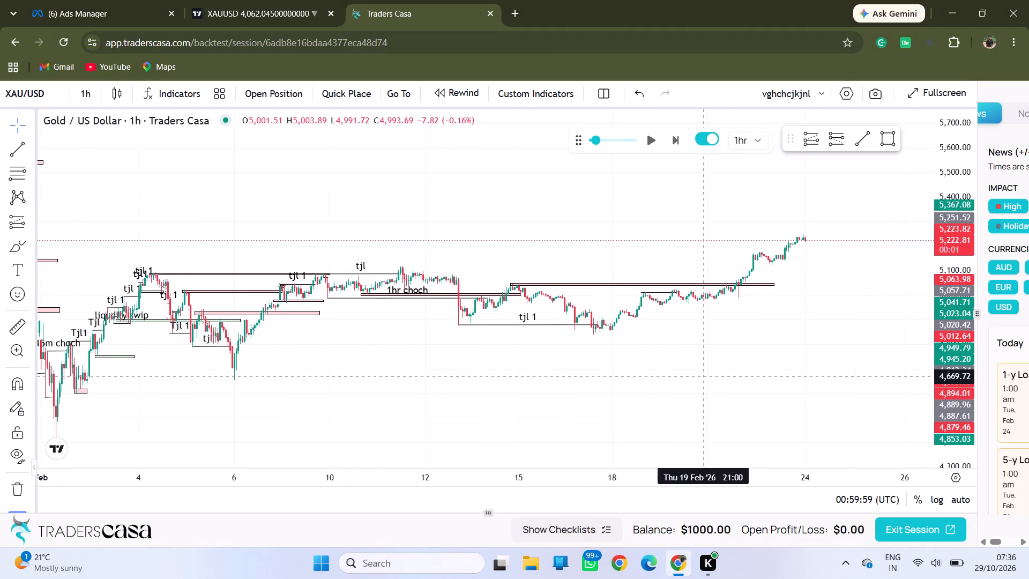
left_click_drag(617, 361, 809, 361)
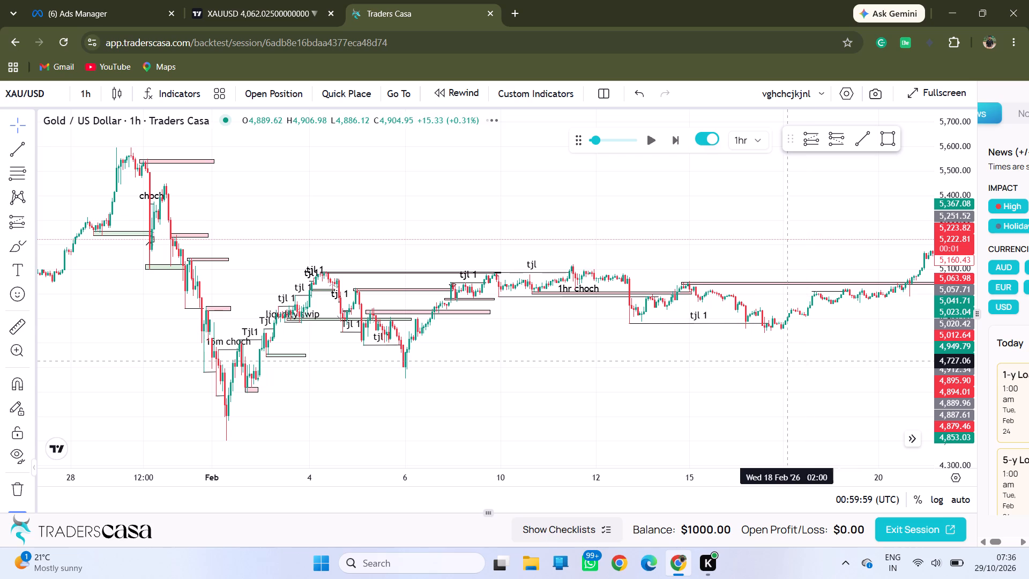
left_click_drag(794, 343, 569, 358)
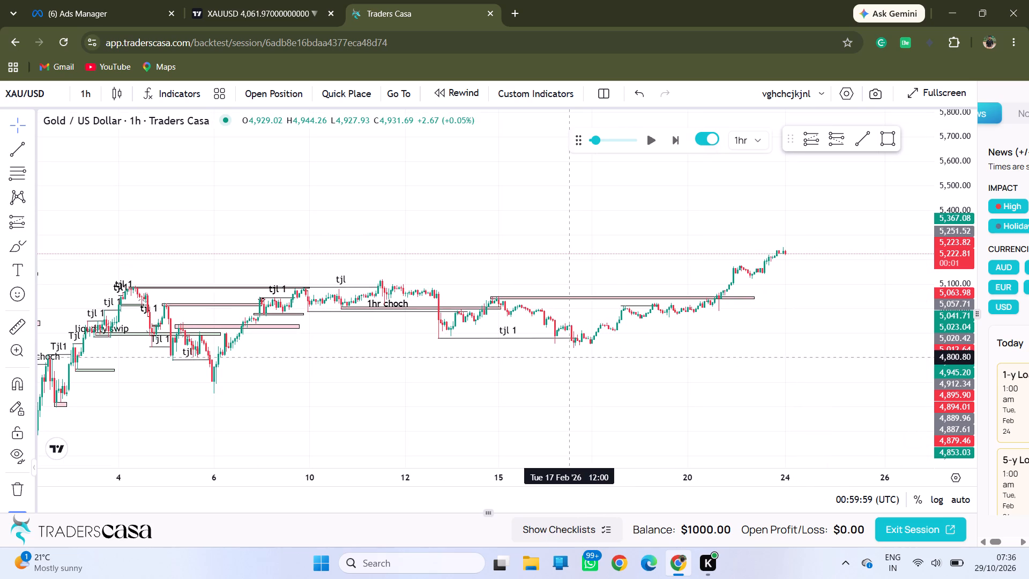
left_click_drag(952, 382, 951, 380)
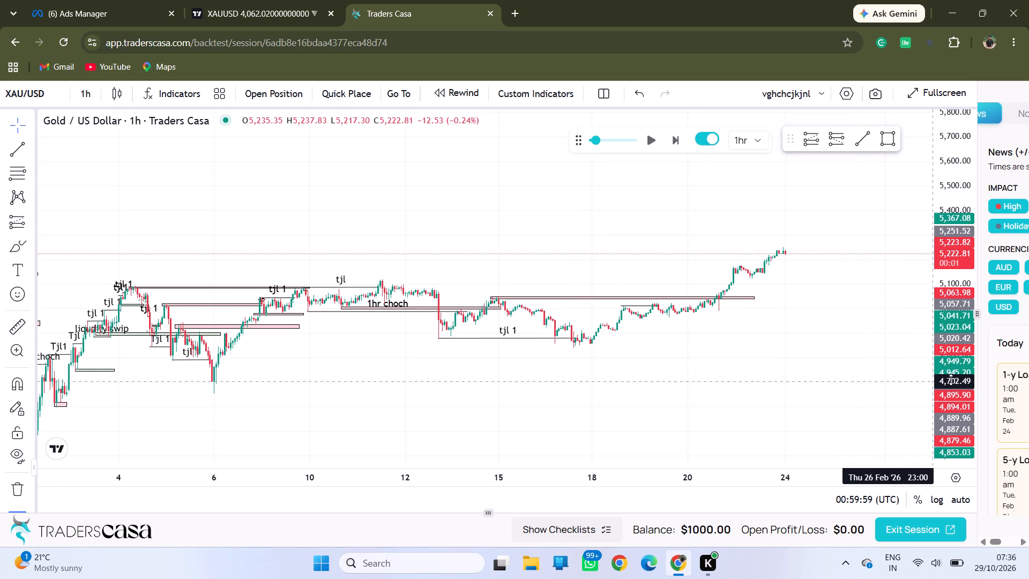
left_click_drag(951, 380, 930, 133)
left_click_drag(810, 270, 808, 270)
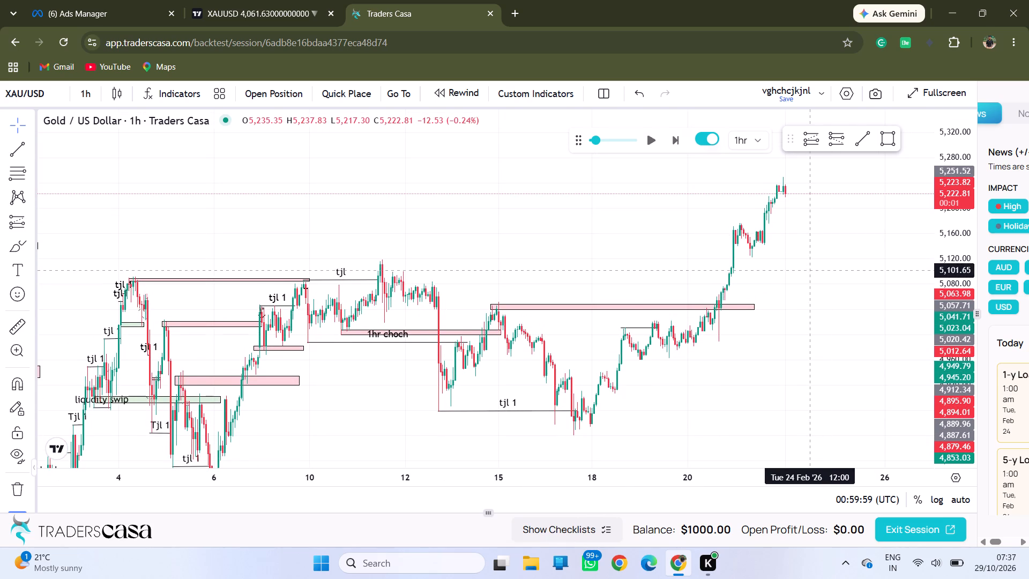
left_click_drag(808, 270, 776, 268)
left_click_drag(720, 262, 768, 263)
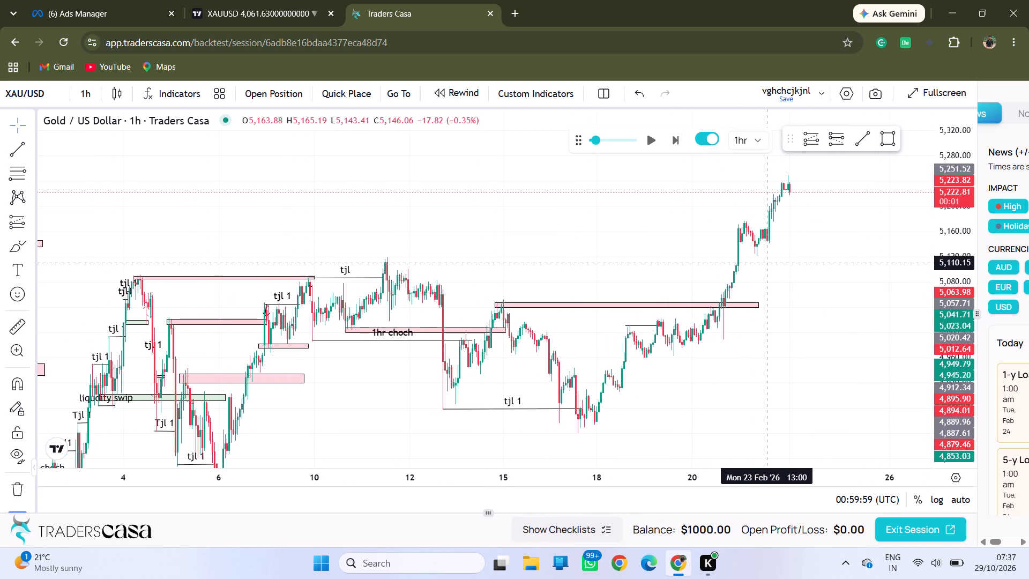
left_click_drag(768, 263, 712, 268)
left_click_drag(549, 273, 630, 247)
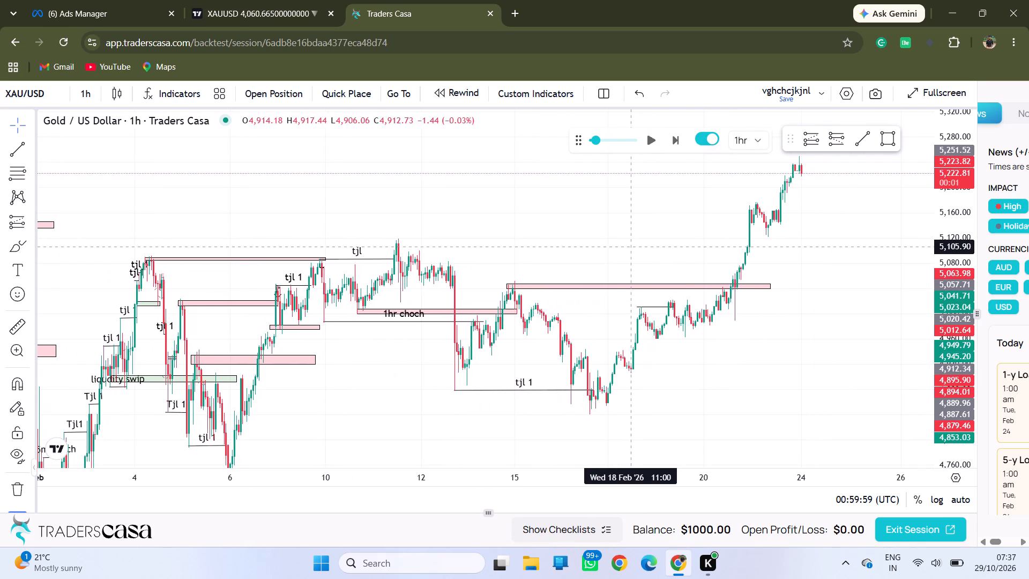
left_click_drag(608, 242, 730, 213)
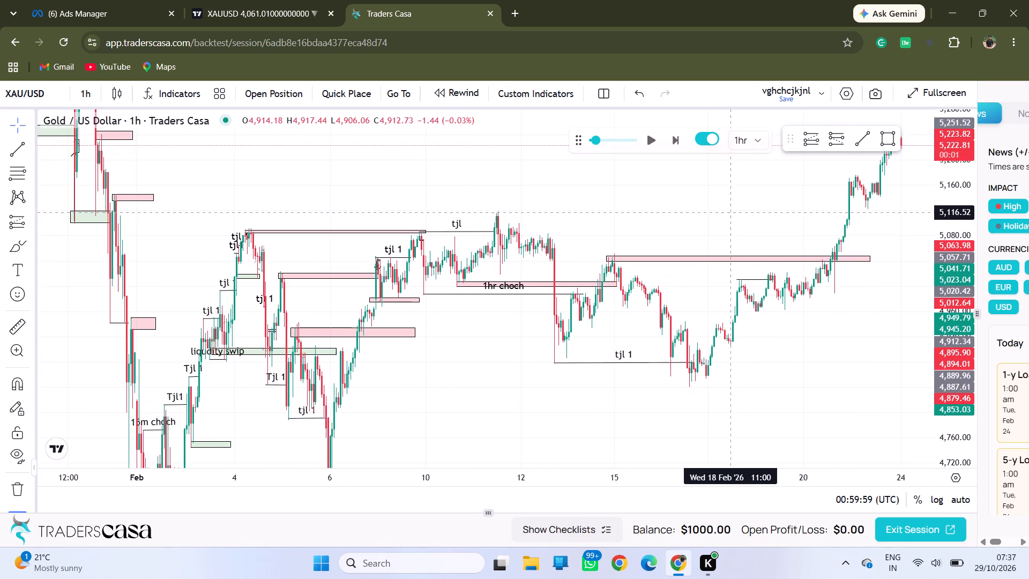
left_click_drag(730, 213, 721, 184)
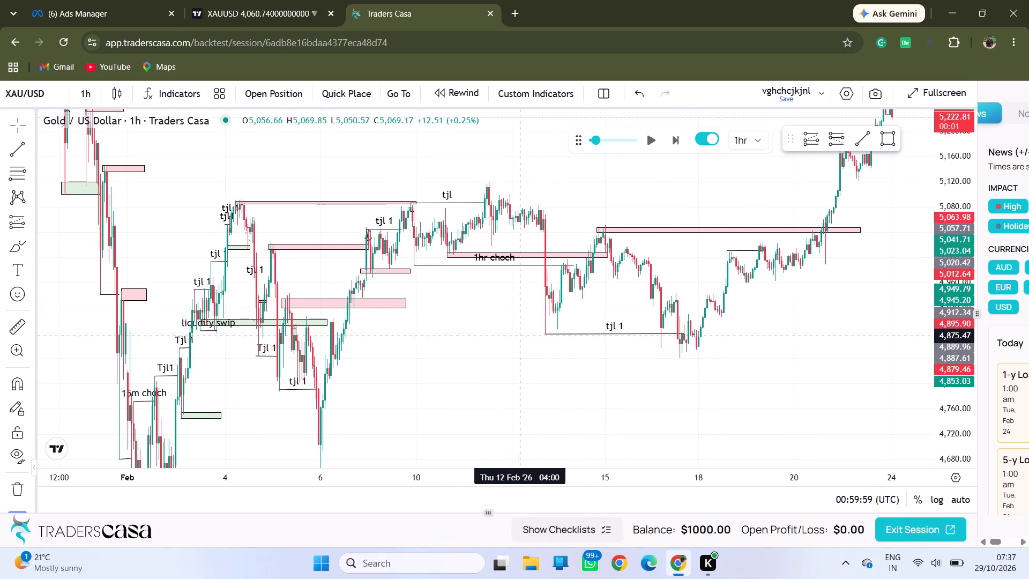
left_click_drag(510, 345, 546, 334)
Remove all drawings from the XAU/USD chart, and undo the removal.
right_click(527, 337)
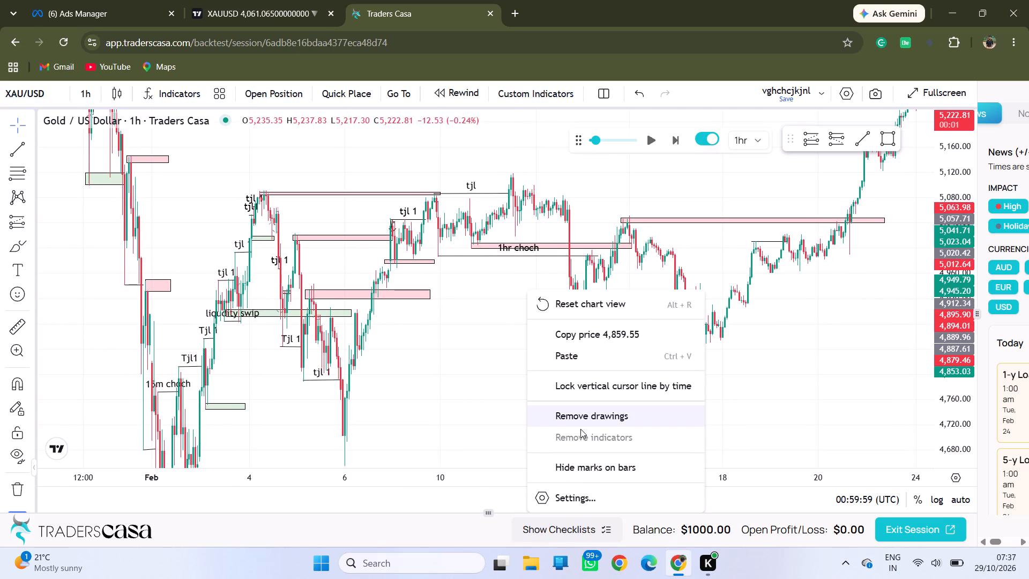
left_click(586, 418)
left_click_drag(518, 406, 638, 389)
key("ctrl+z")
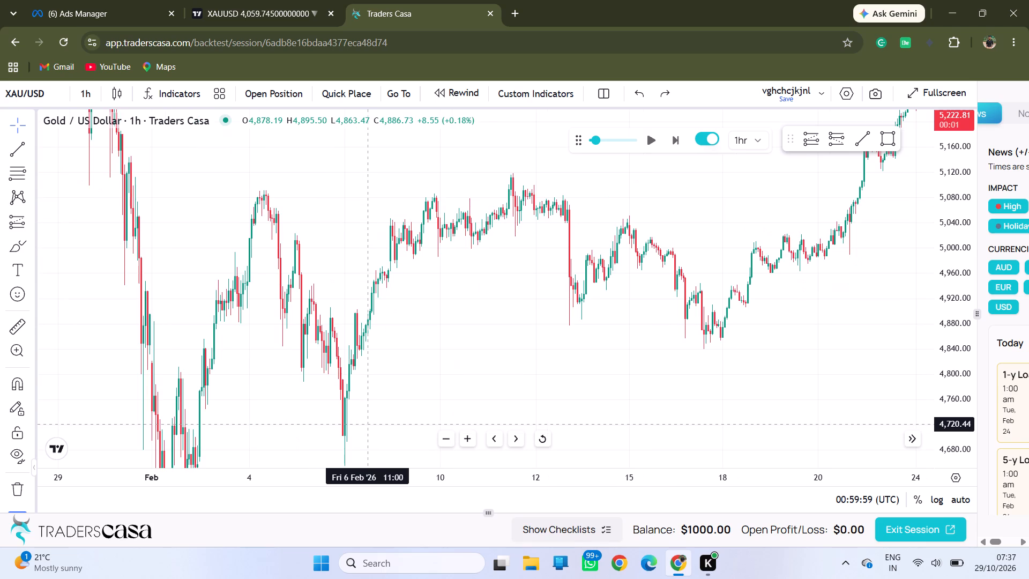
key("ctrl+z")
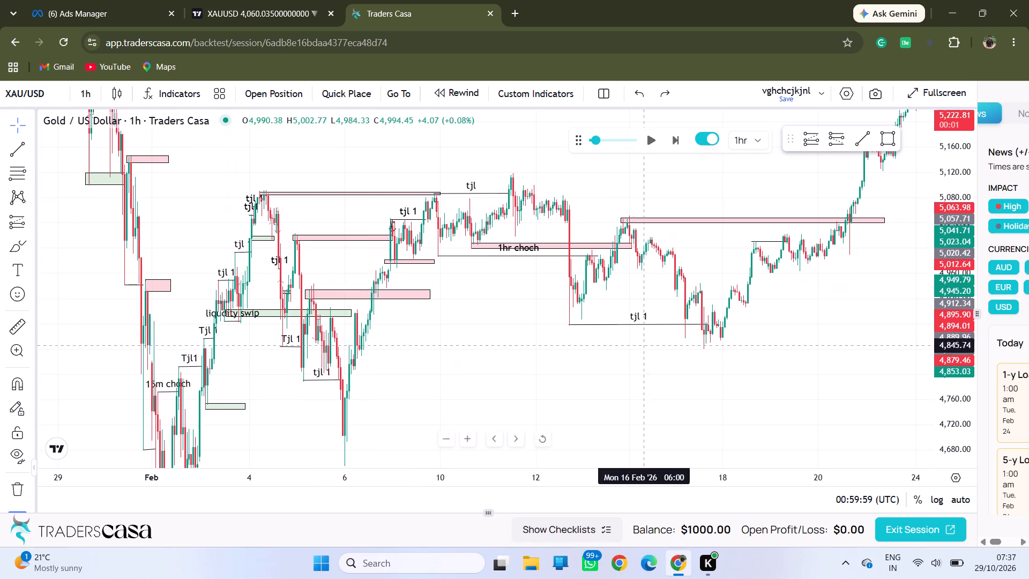
Draw a horizontal trend line at about 5,121 from the 11 February swing high to the 23 February candles.
left_click_drag(769, 288, 518, 385)
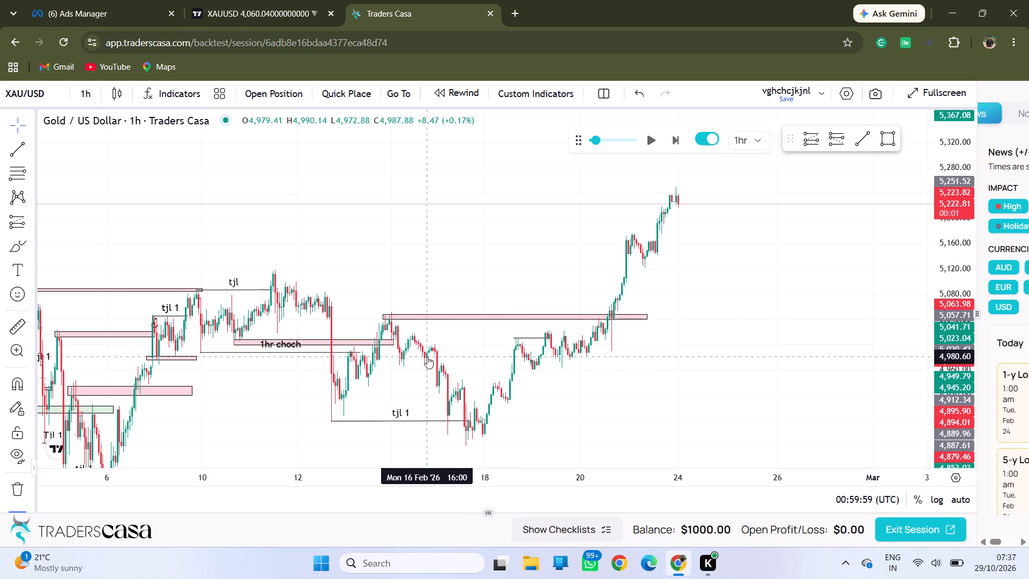
left_click_drag(420, 371, 500, 357)
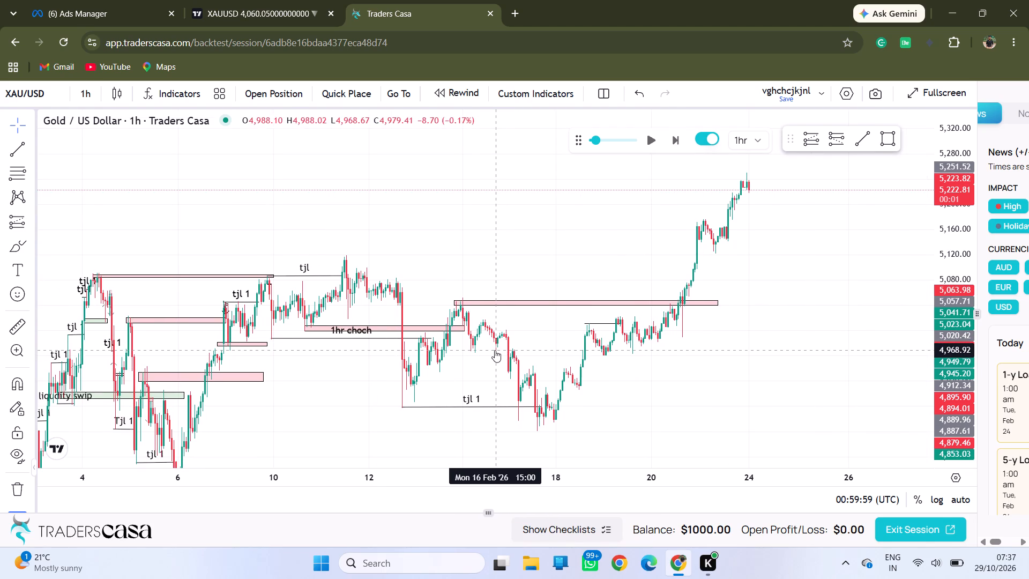
left_click_drag(731, 257, 594, 303)
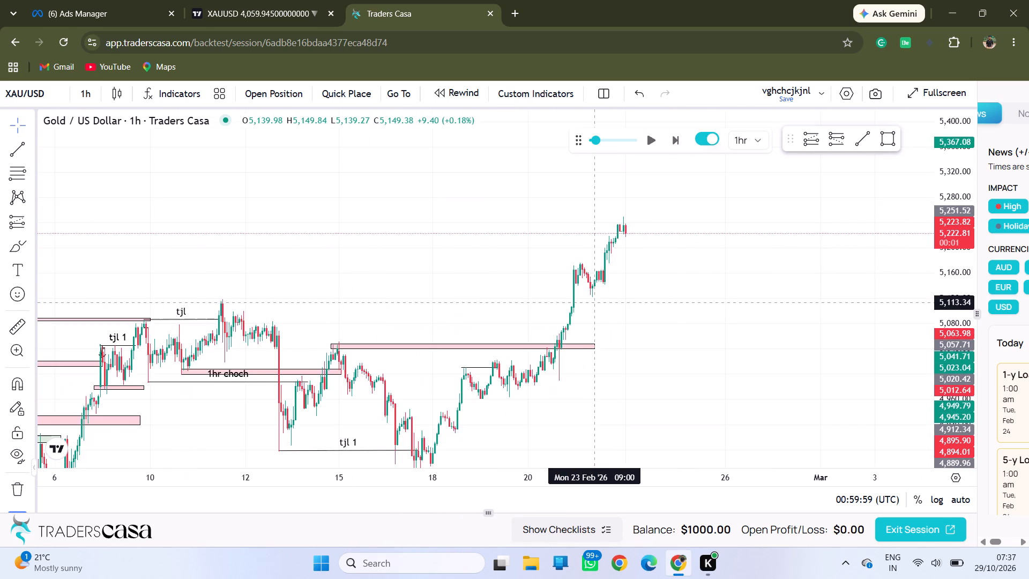
left_click_drag(594, 303, 743, 289)
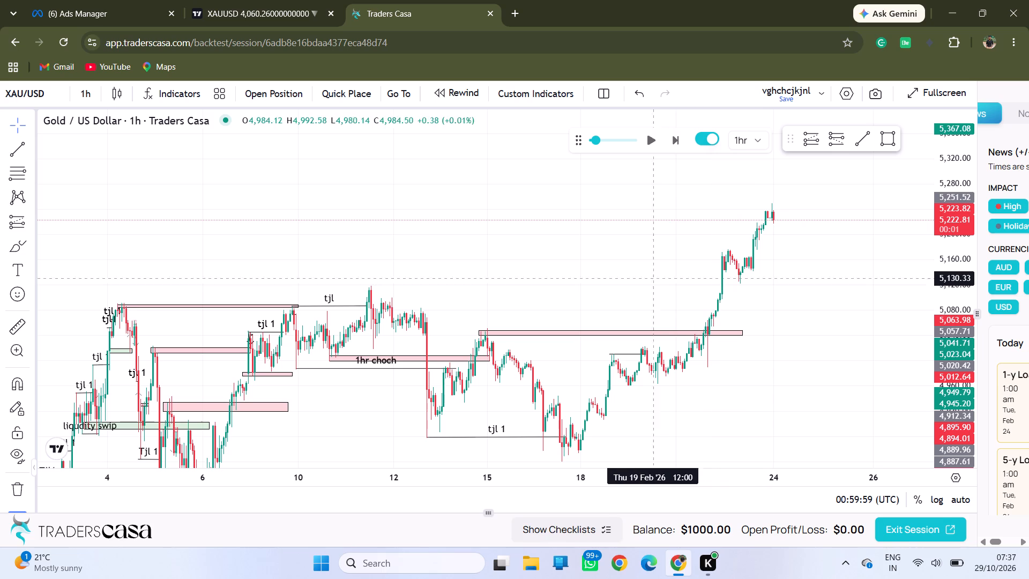
left_click(22, 155)
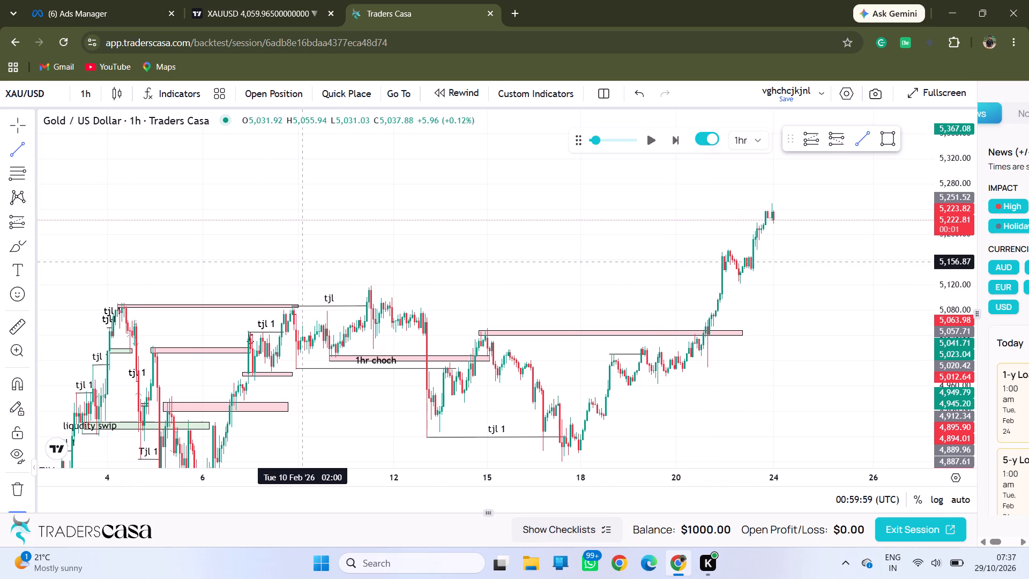
left_click(369, 285)
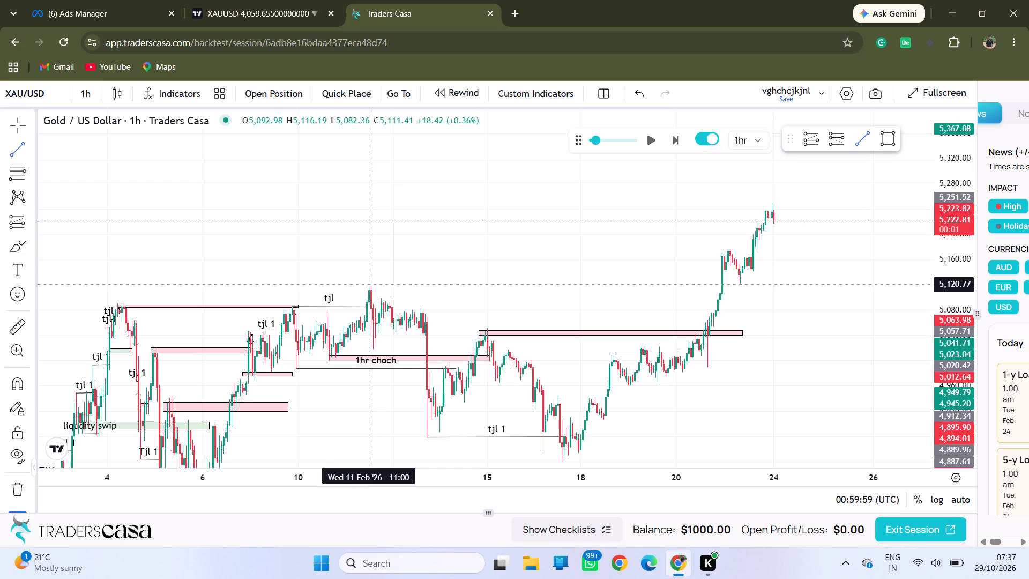
left_click(731, 284)
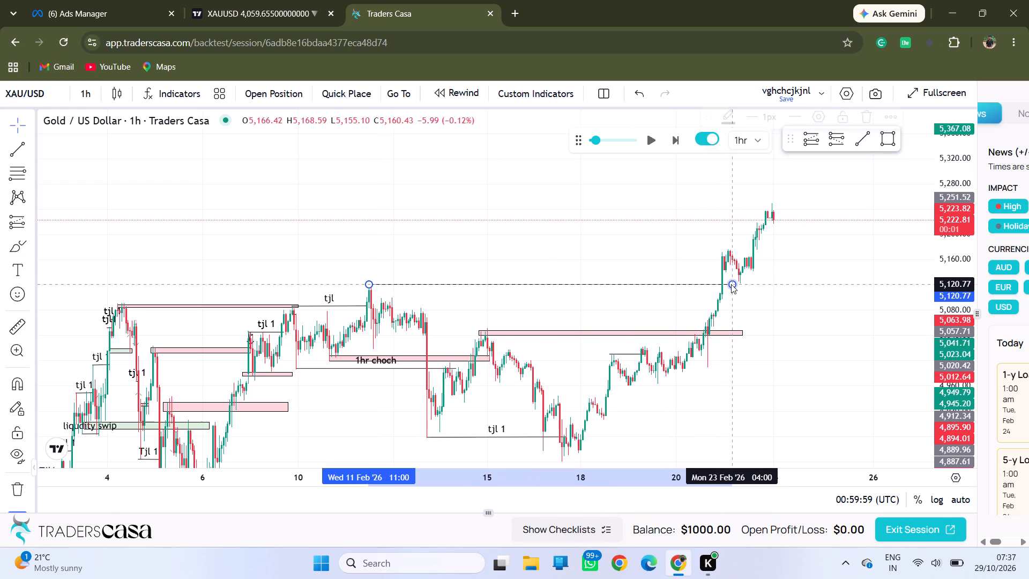
Label the new trend line "tjl 1".
left_click(531, 277)
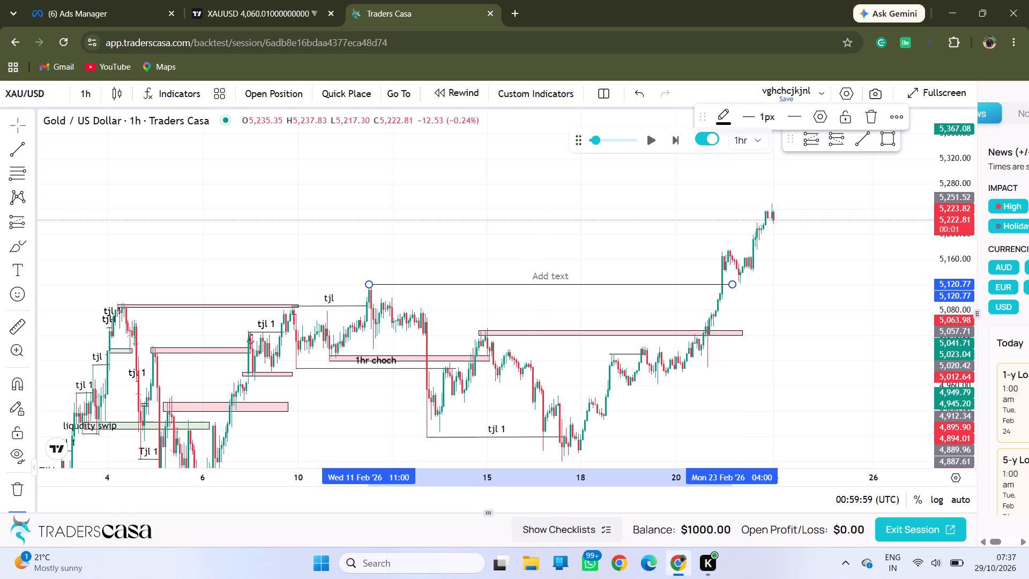
key("t")
type("jl")
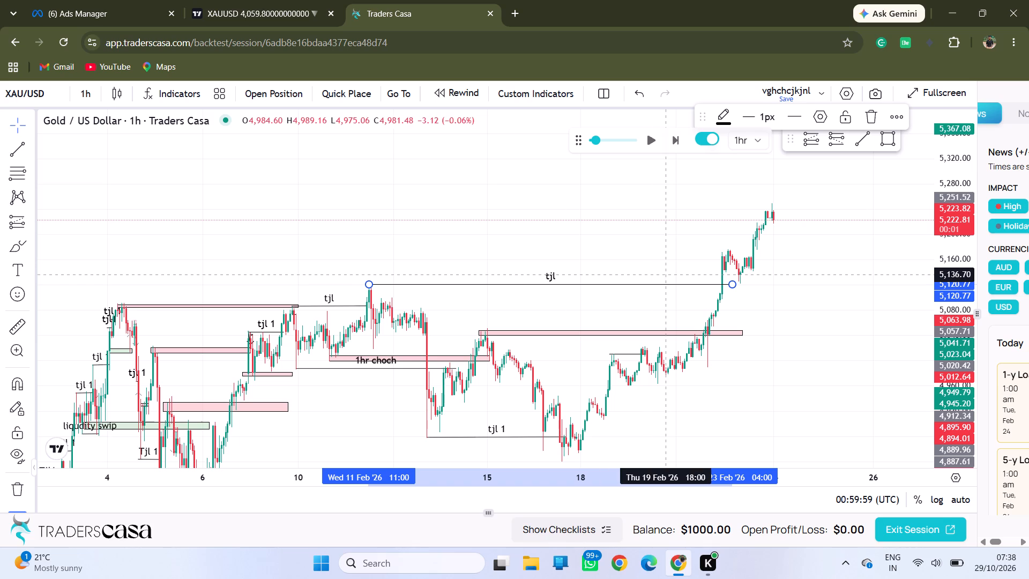
key("space")
type("1")
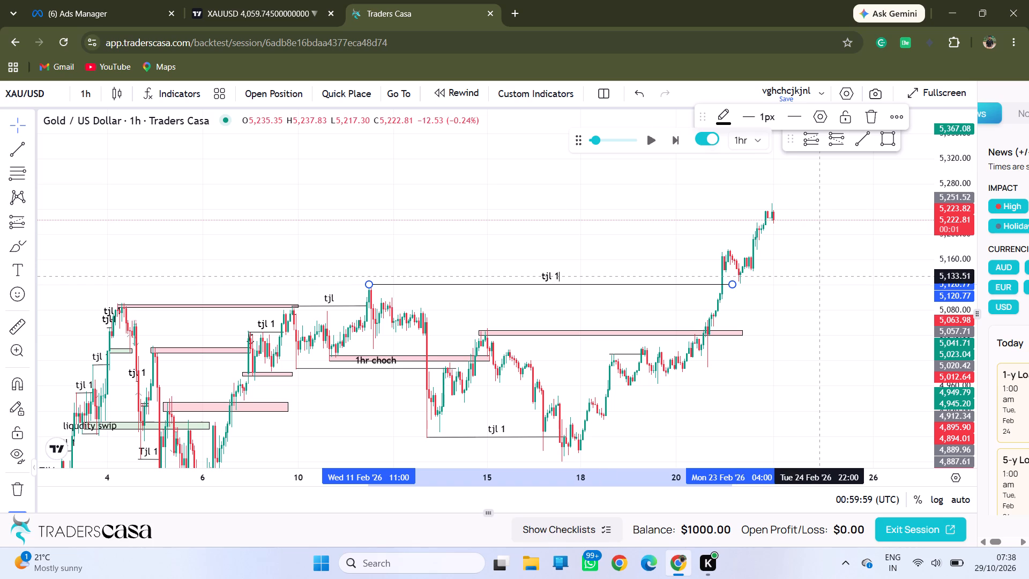
left_click(825, 296)
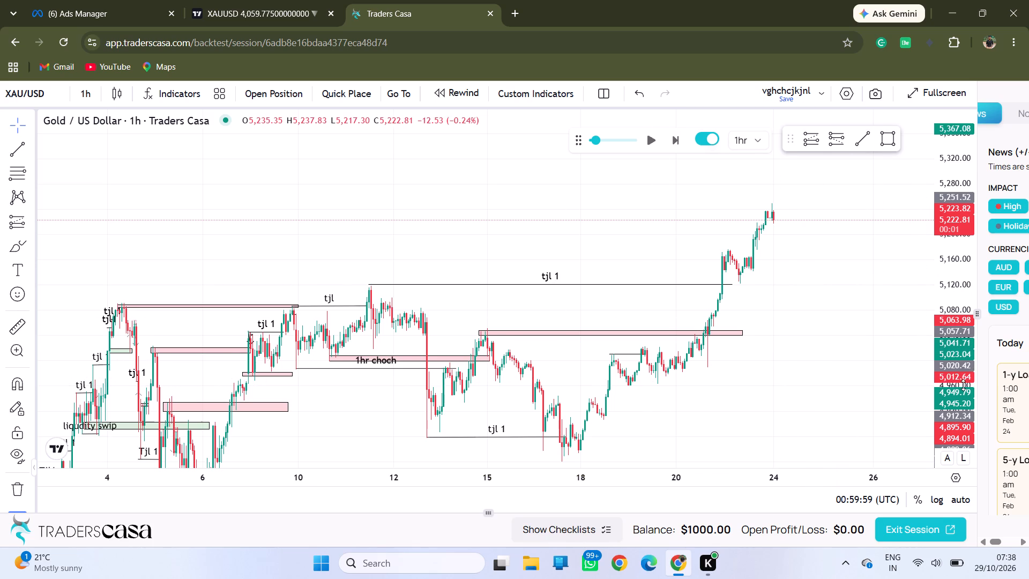
Move the upper "tjl 1" line to about 5,119, running from 11 February 09:00 to 23 February 02:00.
left_click_drag(963, 385, 911, 84)
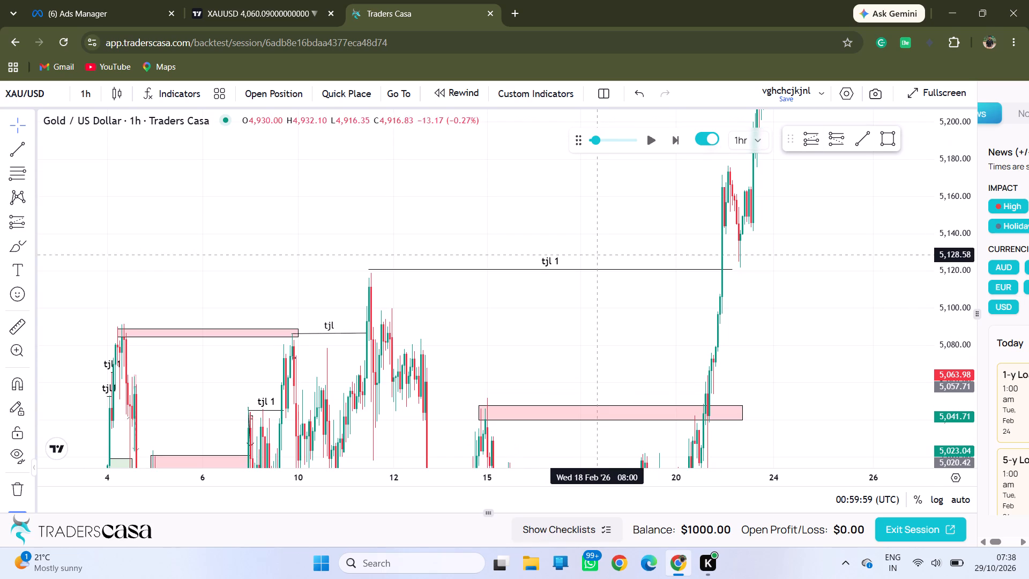
left_click_drag(606, 269, 594, 271)
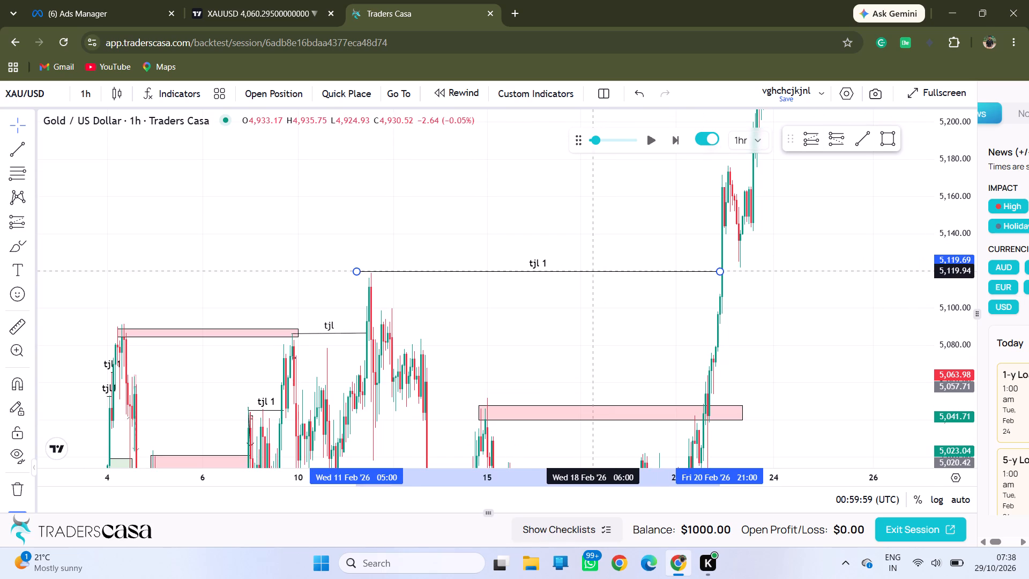
left_click_drag(594, 271, 601, 272)
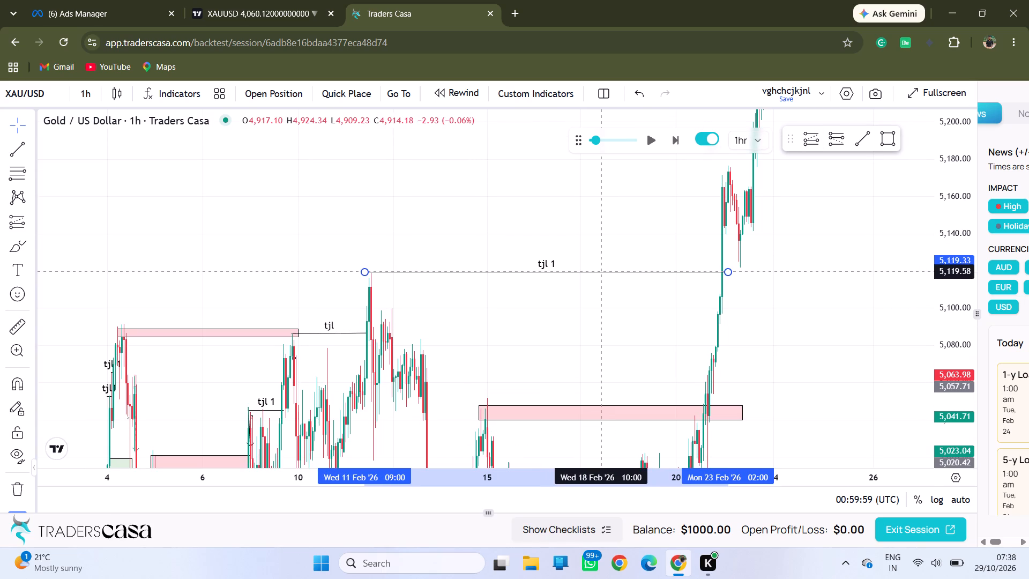
left_click_drag(601, 272, 601, 272)
left_click(564, 225)
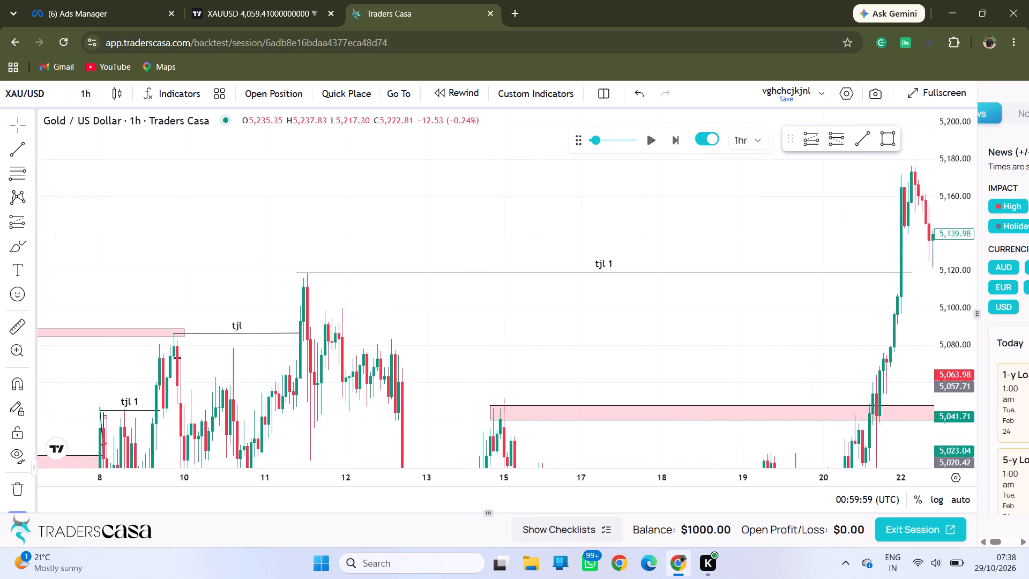
left_click_drag(643, 239, 464, 242)
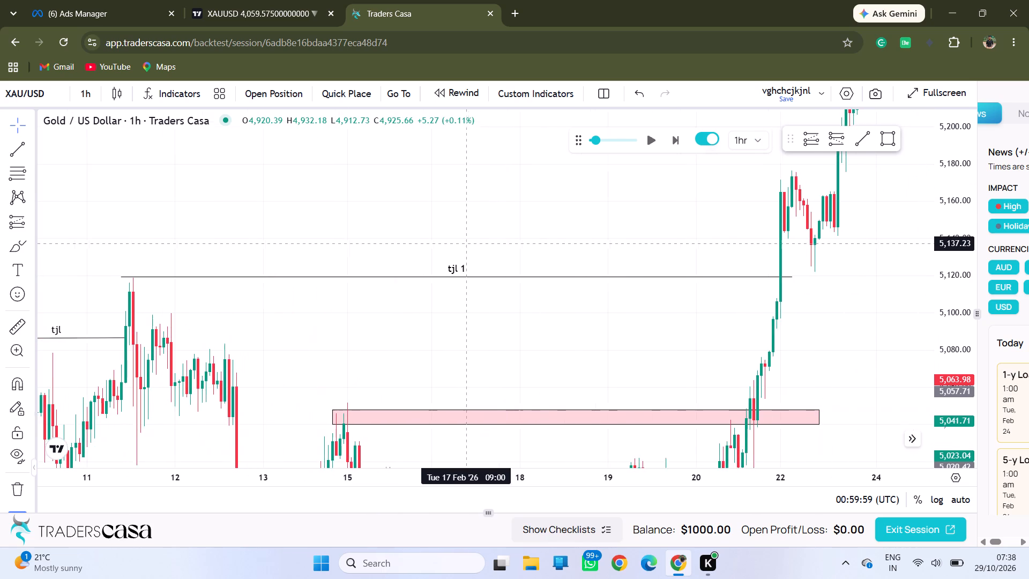
Shift the long "tjl 1" line to about 5,118.6, running from 11 February 10:00 to 23 February 03:00.
left_click_drag(464, 242, 463, 242)
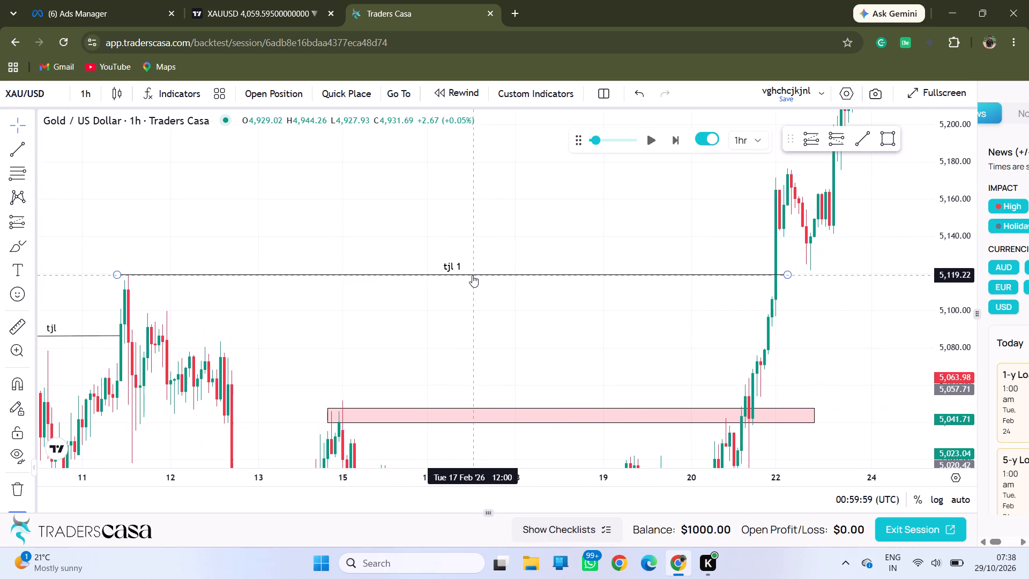
left_click(472, 275)
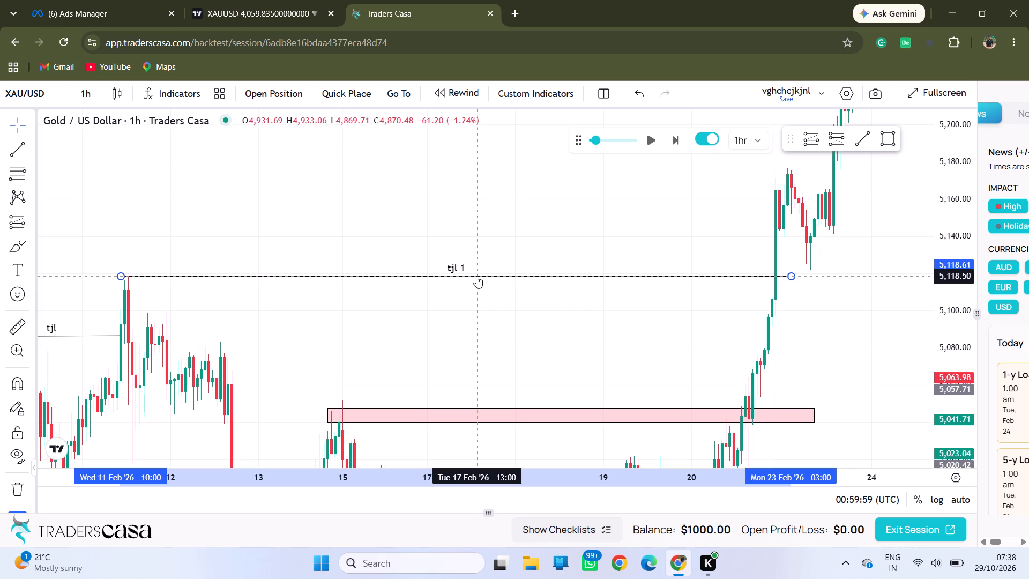
left_click(585, 252)
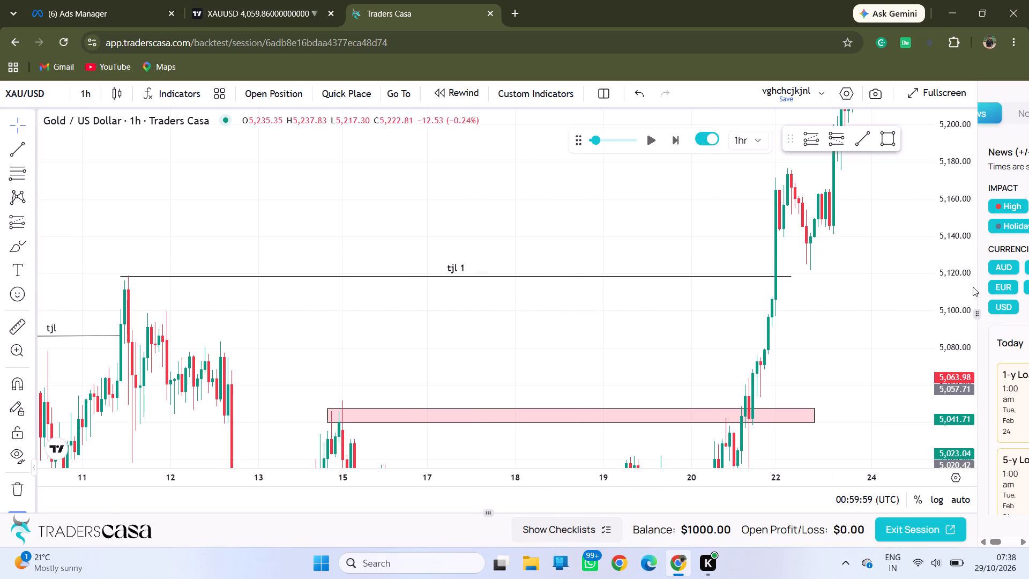
Draw a short trend line at about 5,176 from the 23 February 01:00 swing high to the 14:00 breakout candle.
left_click_drag(964, 282, 957, 206)
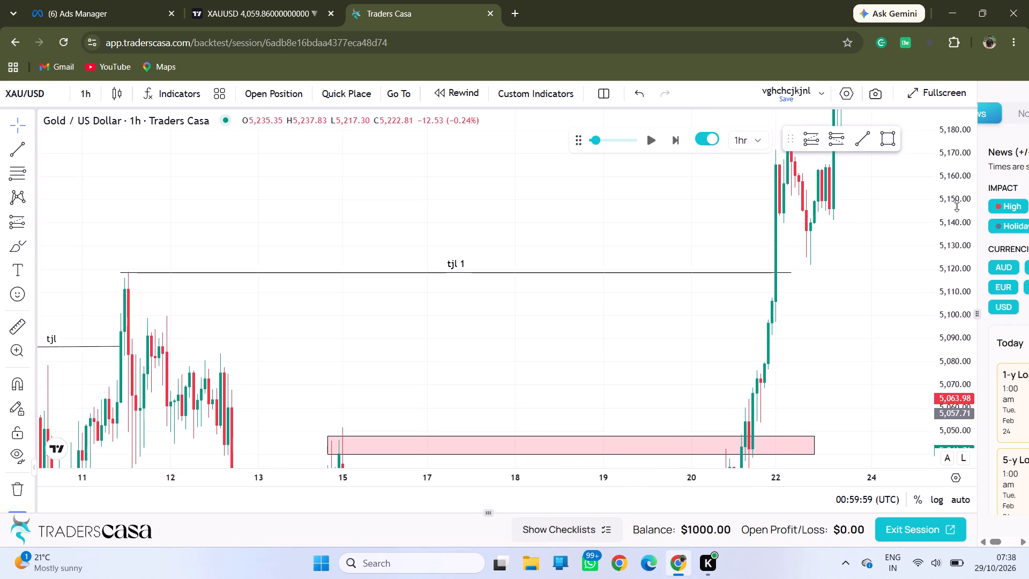
left_click_drag(957, 206, 964, 325)
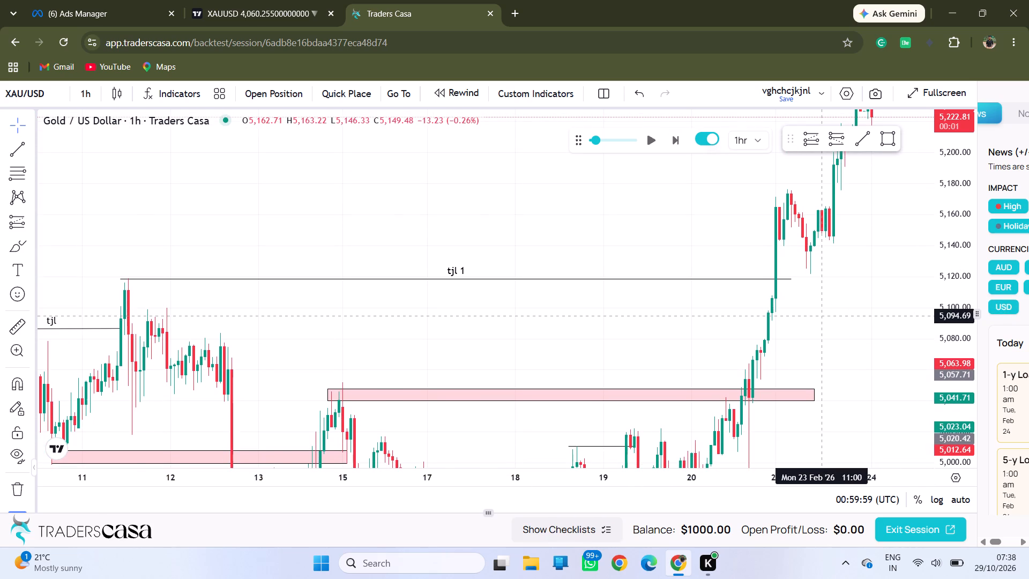
left_click_drag(964, 278, 966, 404)
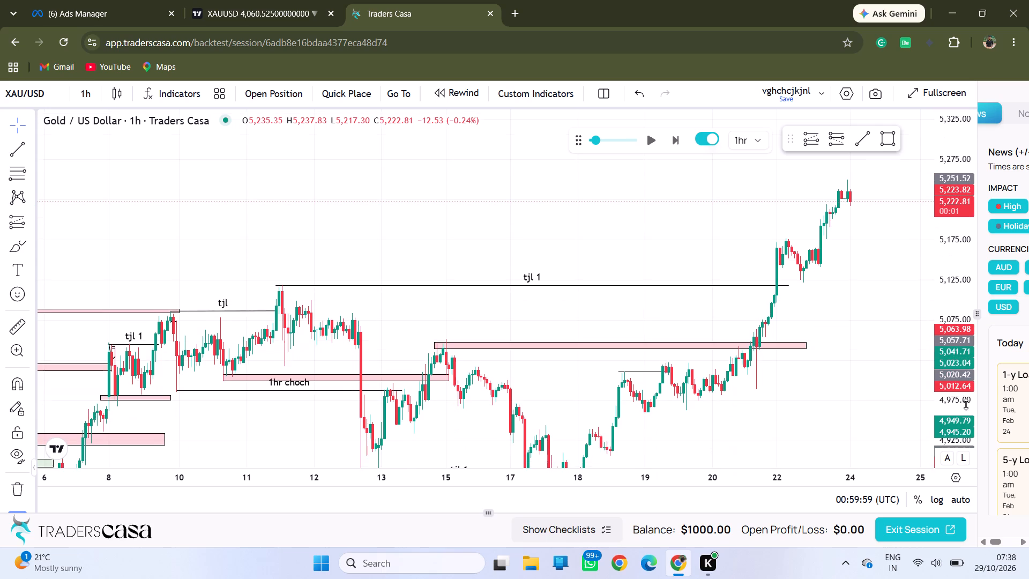
left_click_drag(853, 258, 736, 263)
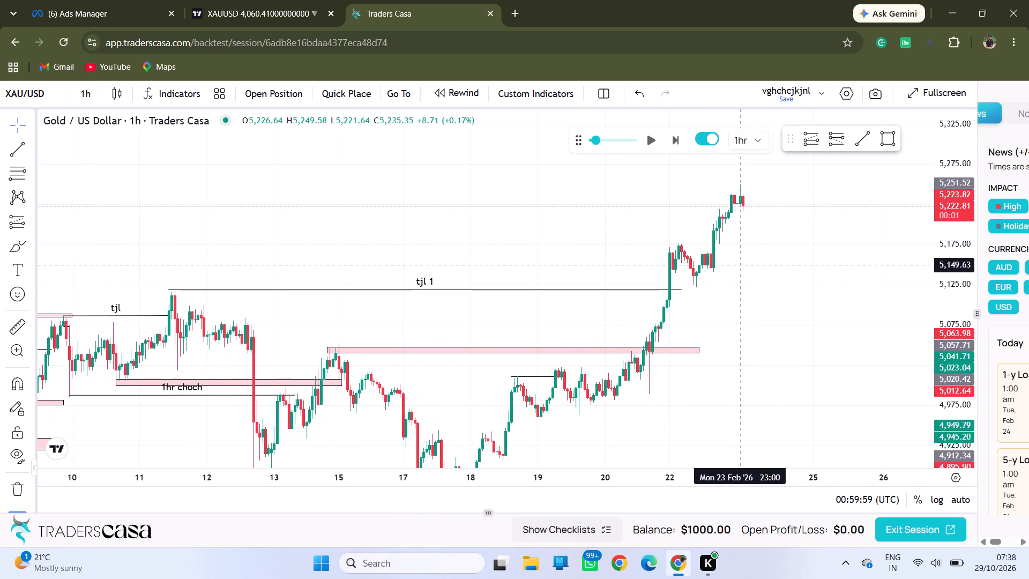
left_click(23, 145)
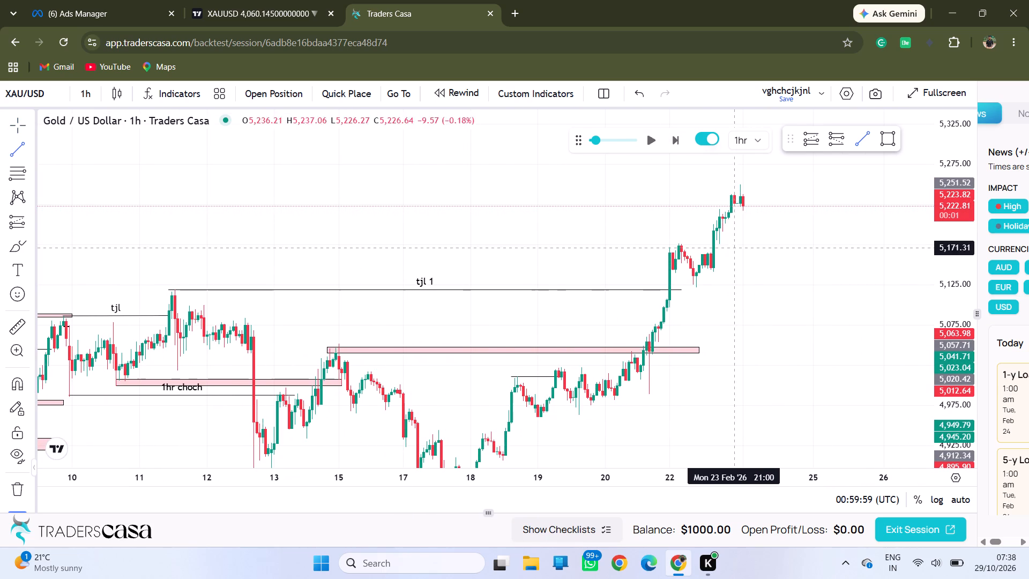
left_click(676, 243)
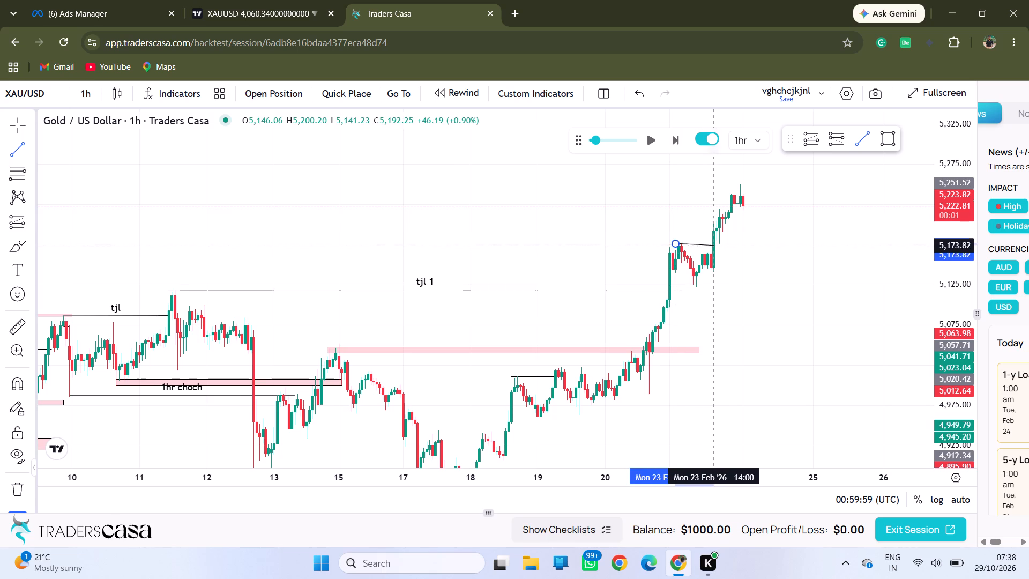
left_click(715, 243)
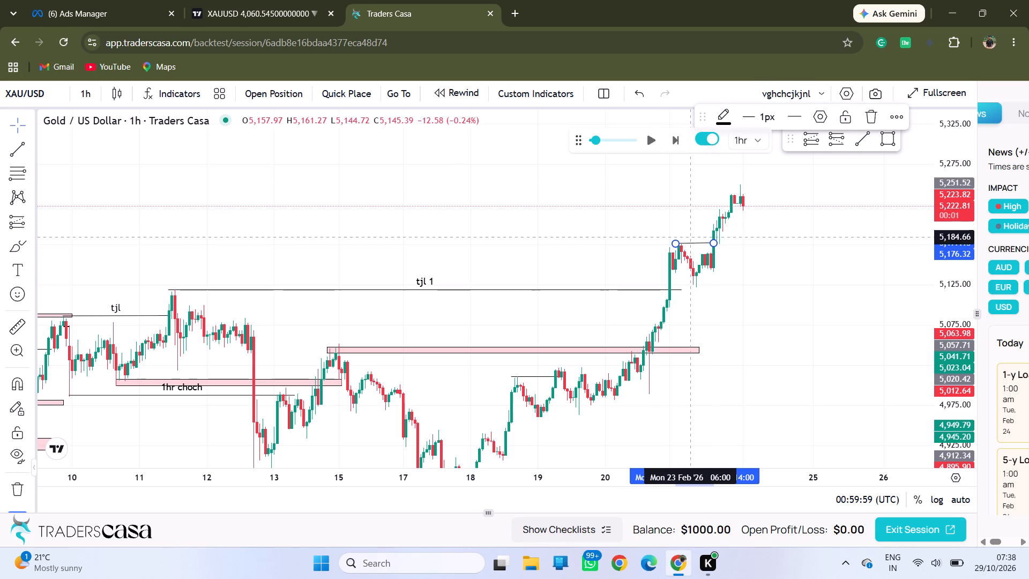
Label the short 23 February trend line "tjl 1".
left_click(690, 237)
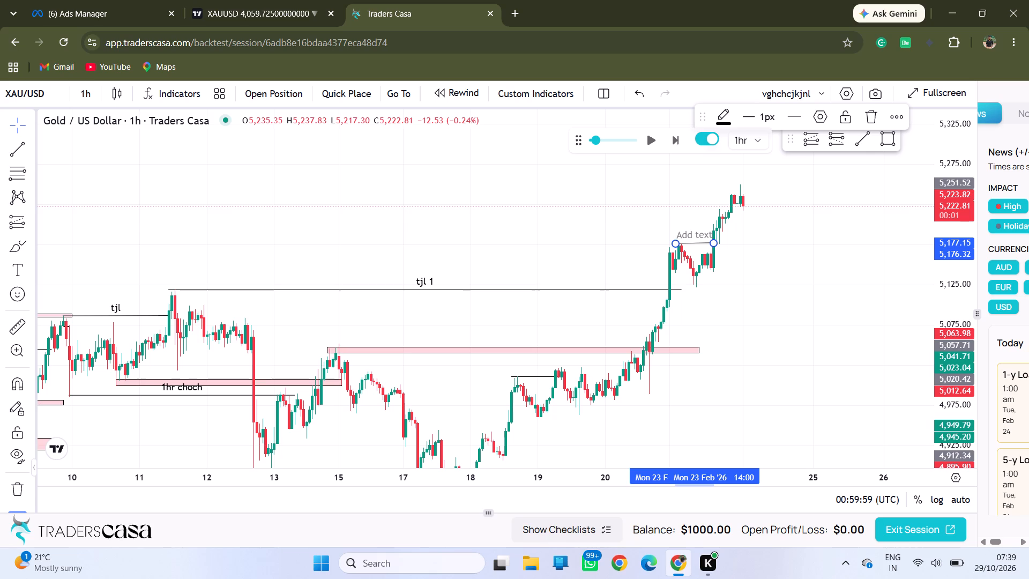
key("t")
type("jl")
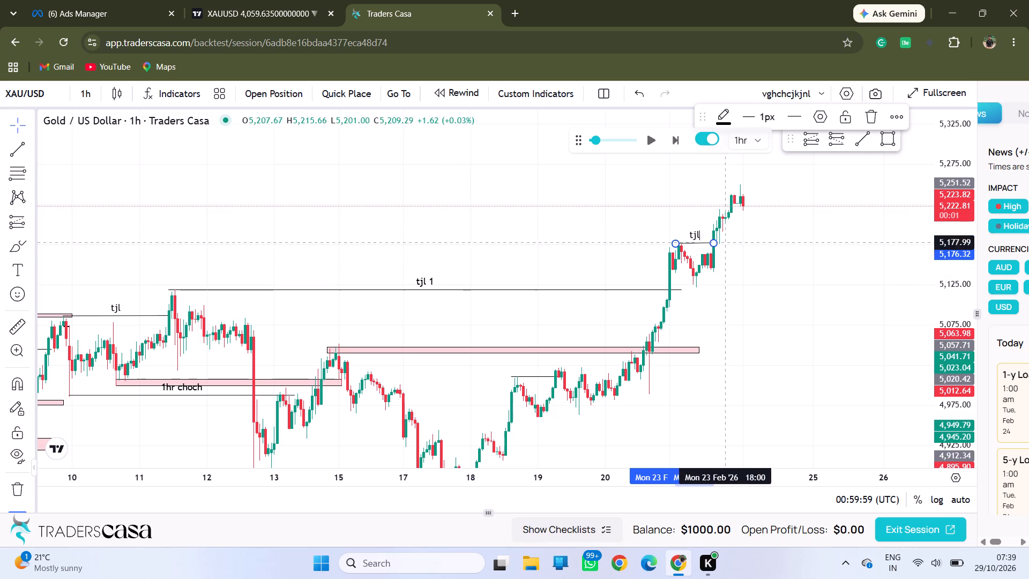
key("space")
type("1")
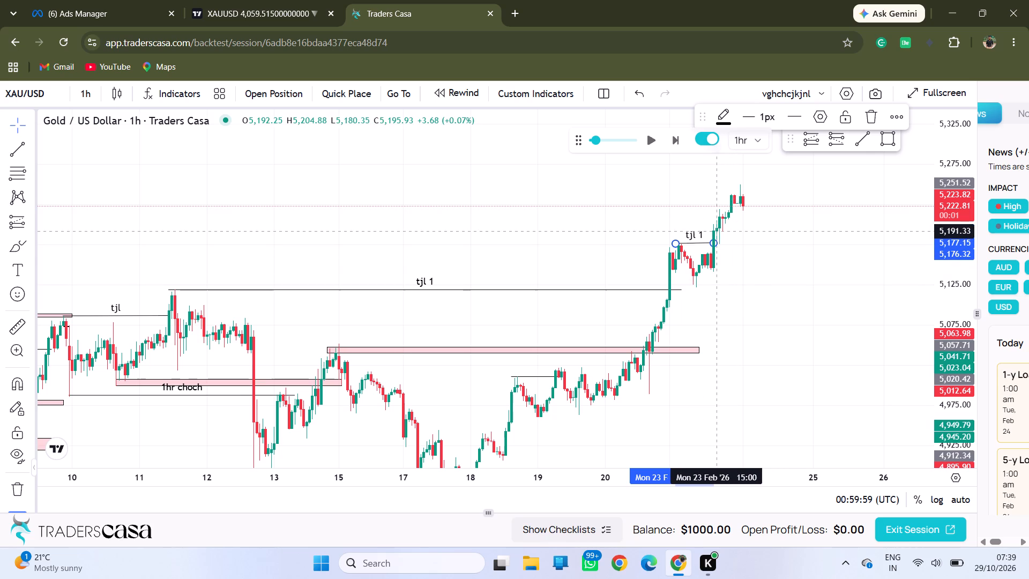
left_click(762, 305)
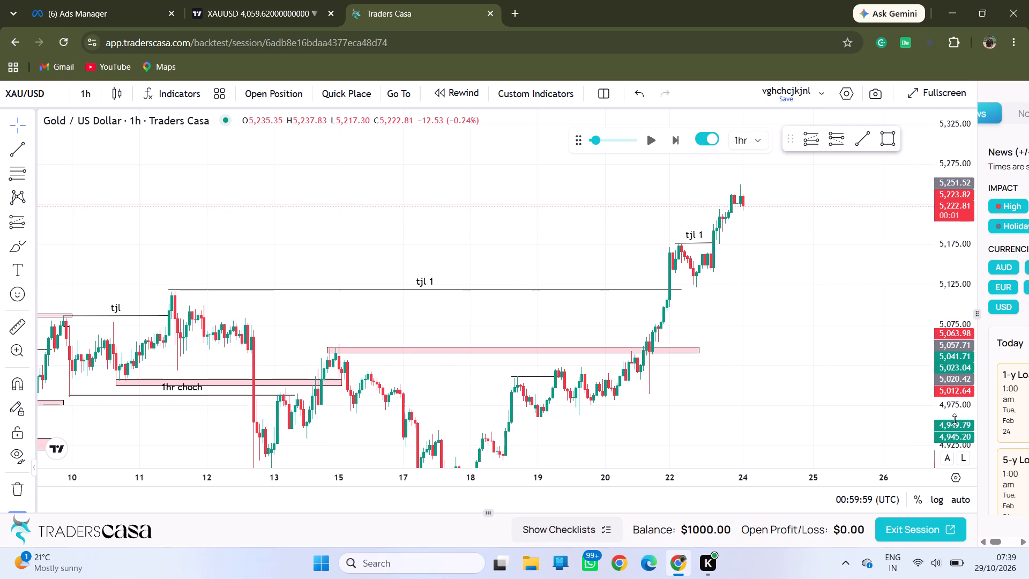
Level the short "tjl 1" line by moving its 23 February 14:00 endpoint to about 5,176.
left_click_drag(955, 419, 946, 210)
left_click_drag(790, 234, 759, 296)
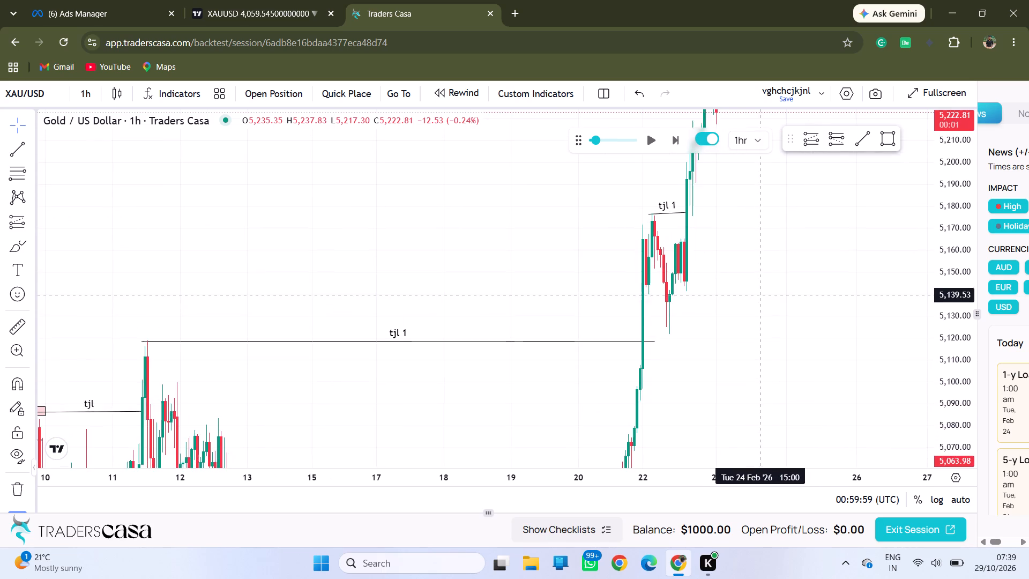
left_click_drag(759, 296, 758, 297)
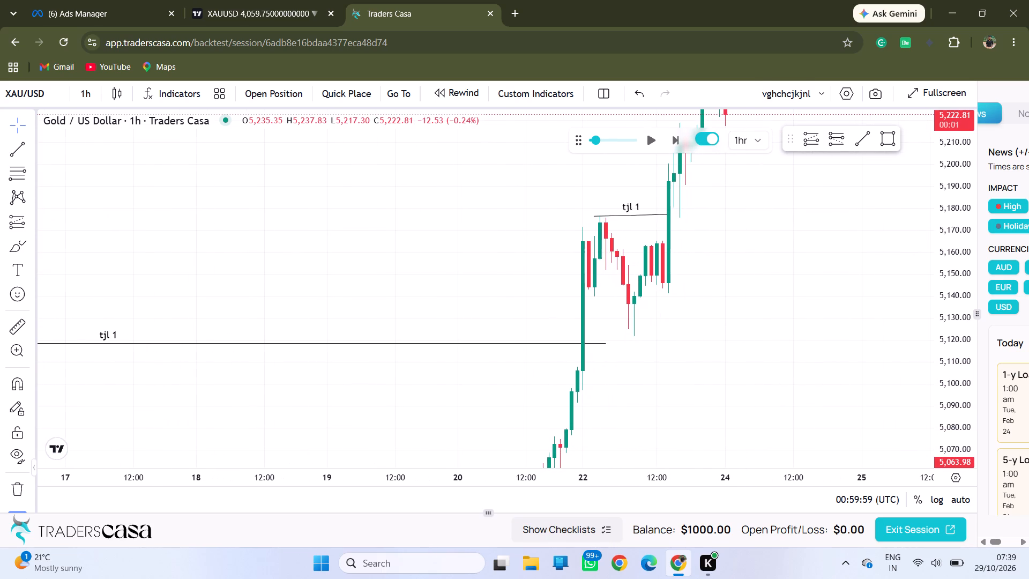
left_click(668, 217)
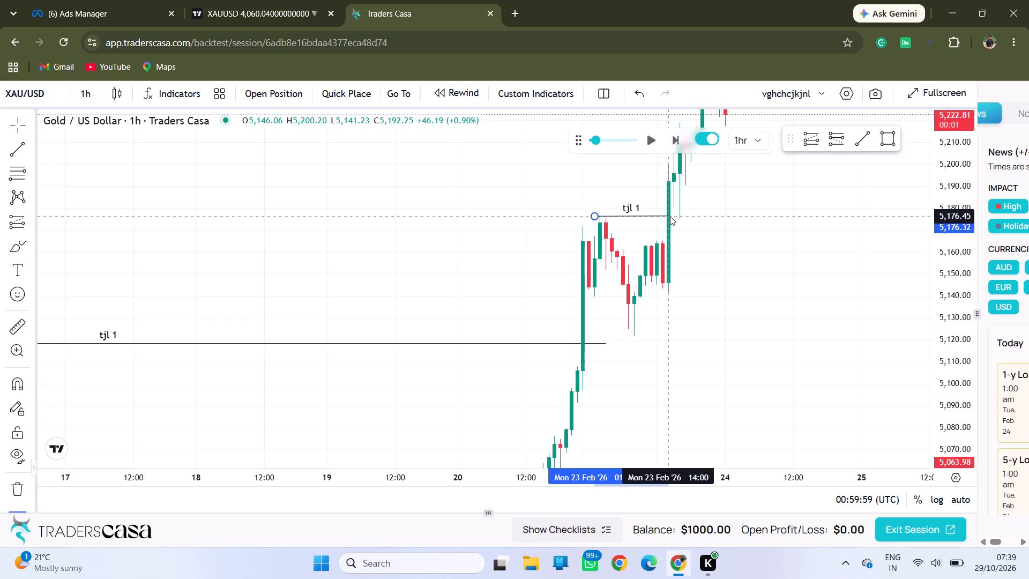
left_click(673, 267)
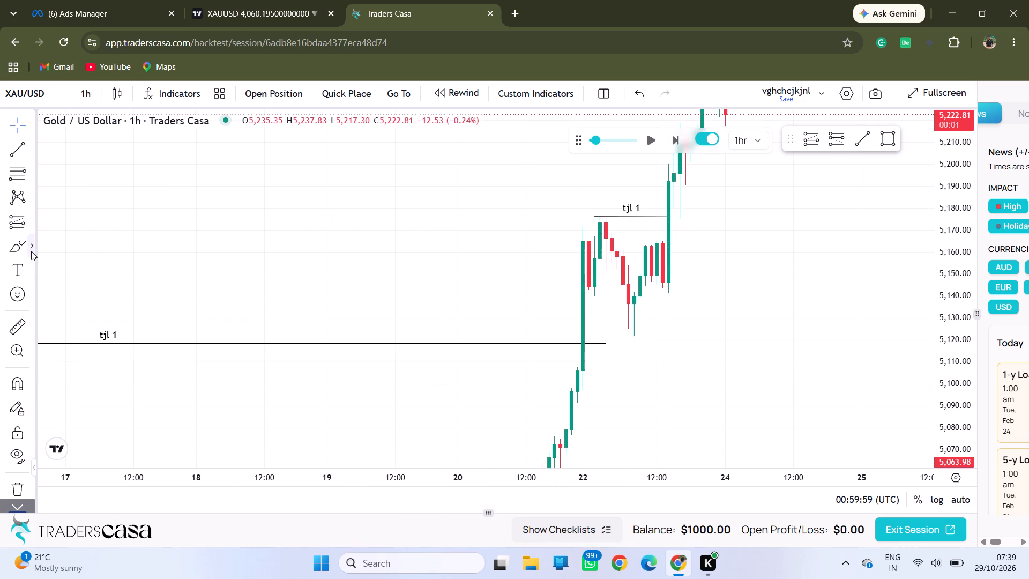
Draw a rectangle zone around the 23 February pullback low, about 5,136.5 to 5,122.4, from 23 February 06:00 to 25 February 01:00.
left_click(31, 251)
left_click(76, 370)
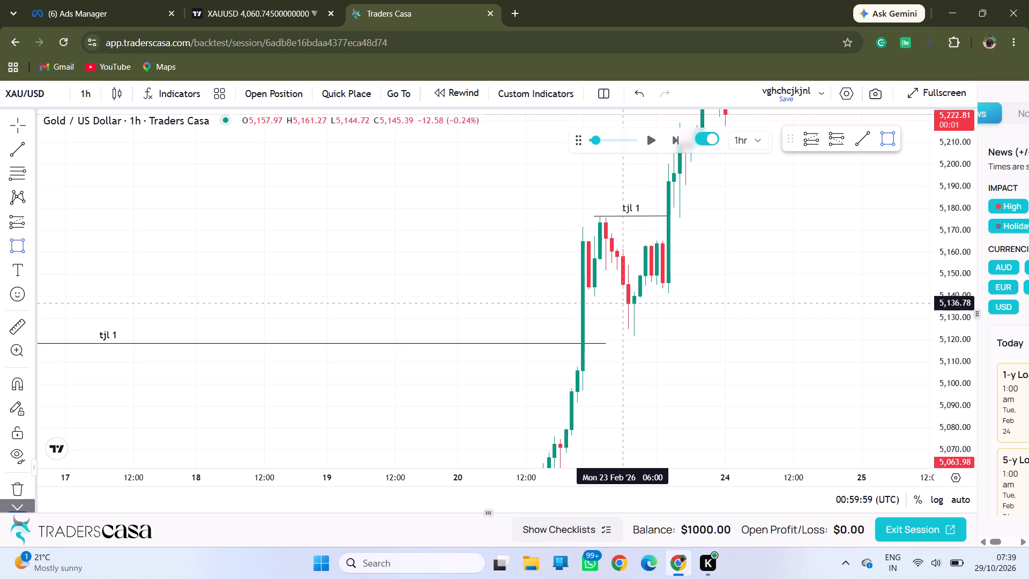
left_click_drag(624, 304, 629, 307)
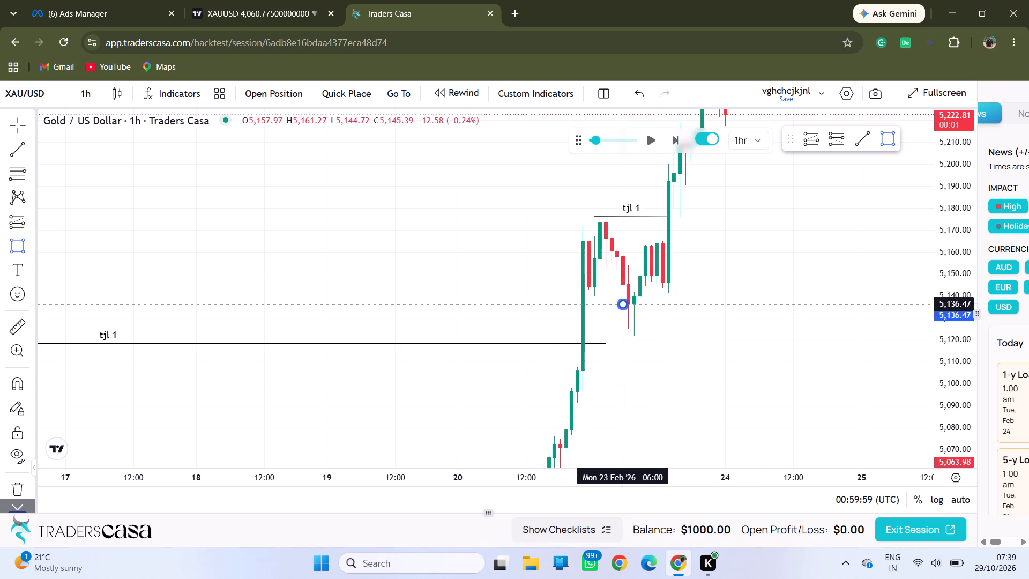
left_click_drag(629, 307, 703, 344)
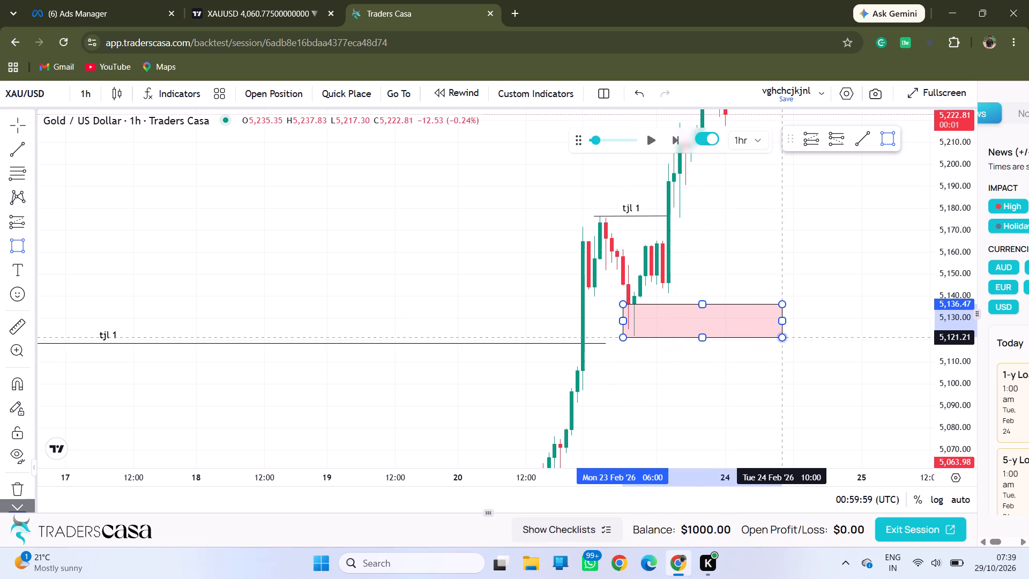
left_click(788, 335)
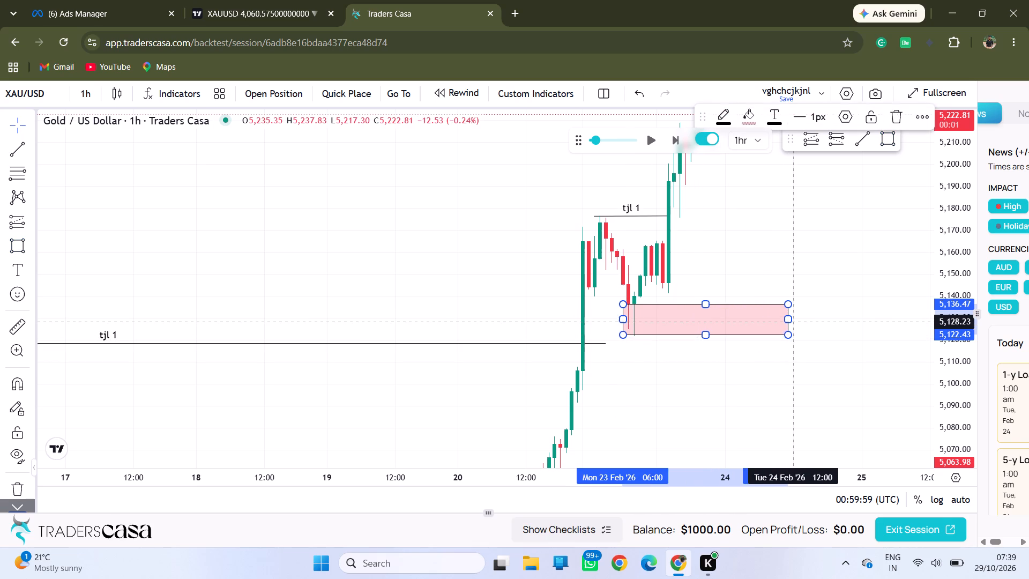
left_click(793, 322)
left_click_drag(788, 322, 867, 325)
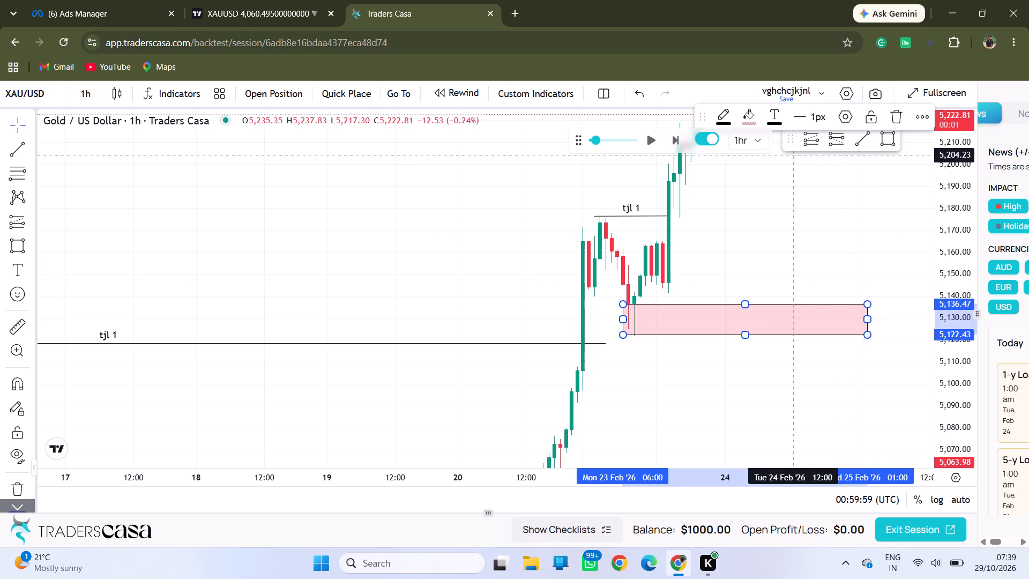
Change the new rectangle zone's fill colour to green.
left_click(757, 117)
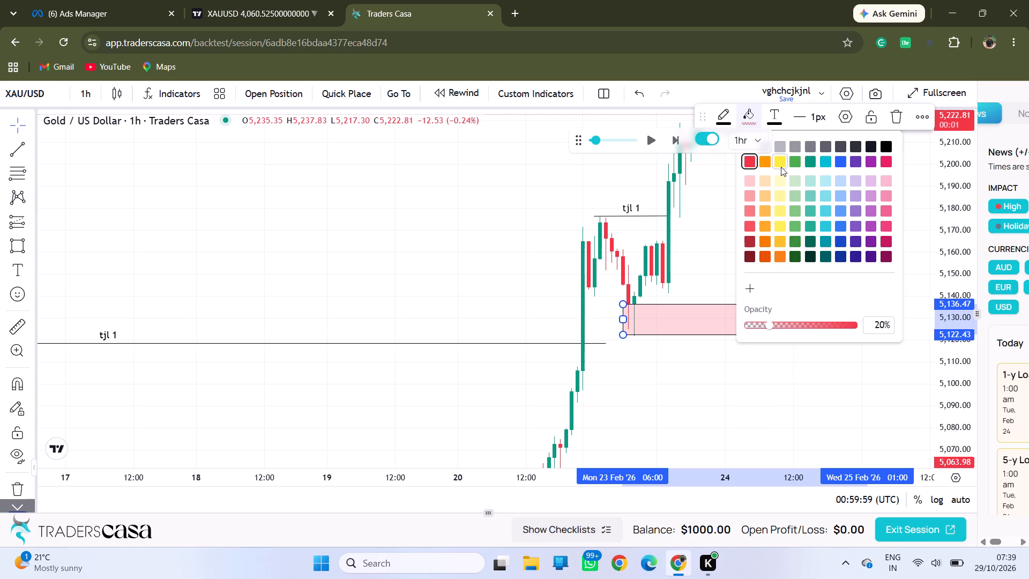
left_click(795, 162)
left_click(803, 215)
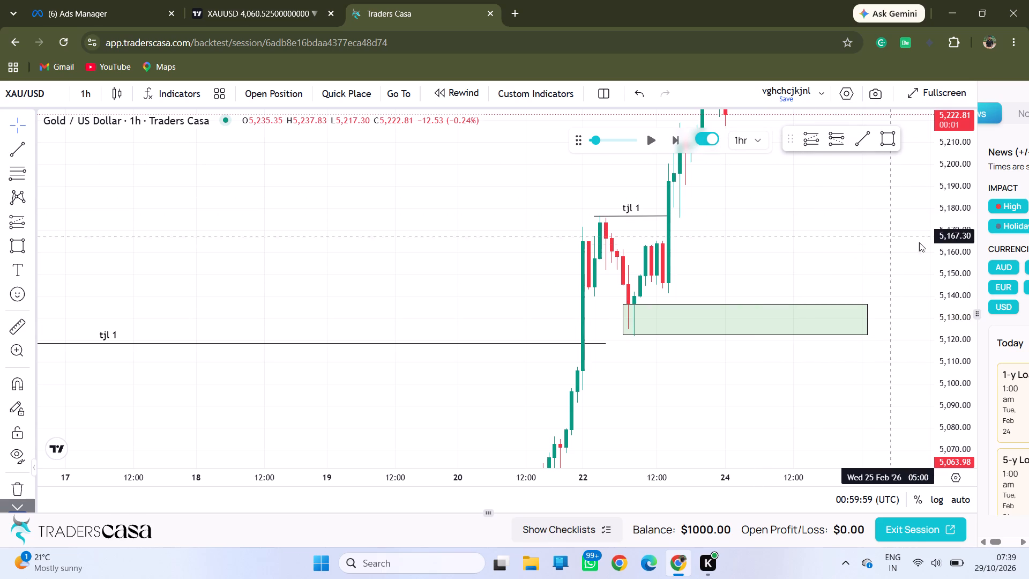
Extend the green zone's end to 25 February 23:00.
left_click_drag(959, 238, 976, 360)
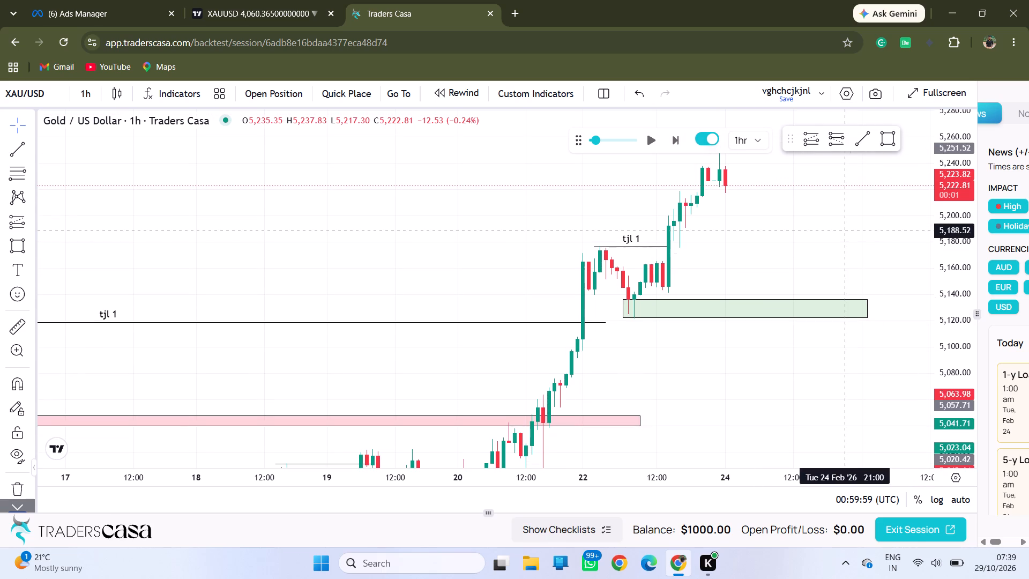
left_click_drag(846, 231, 590, 285)
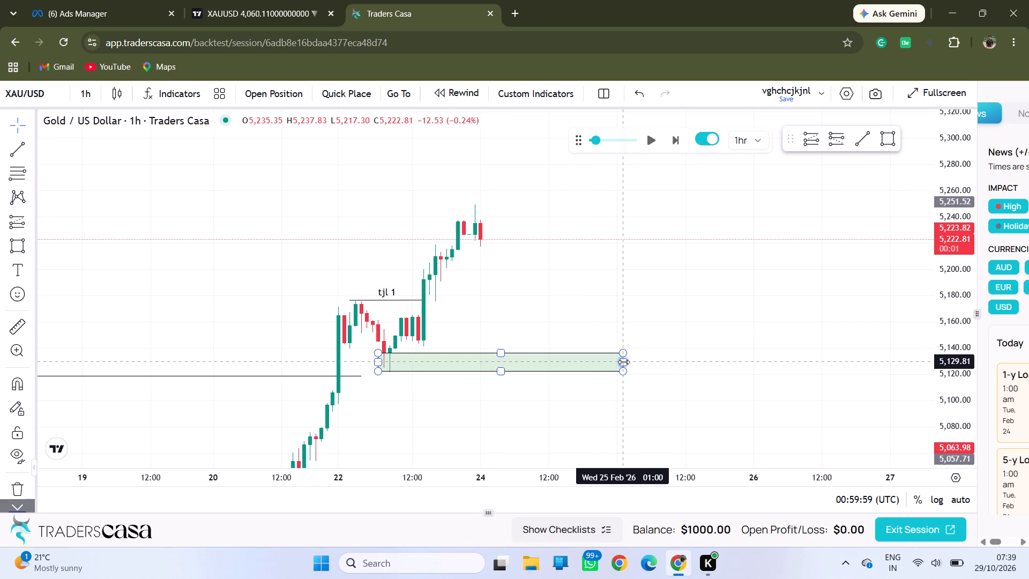
left_click_drag(624, 362, 751, 349)
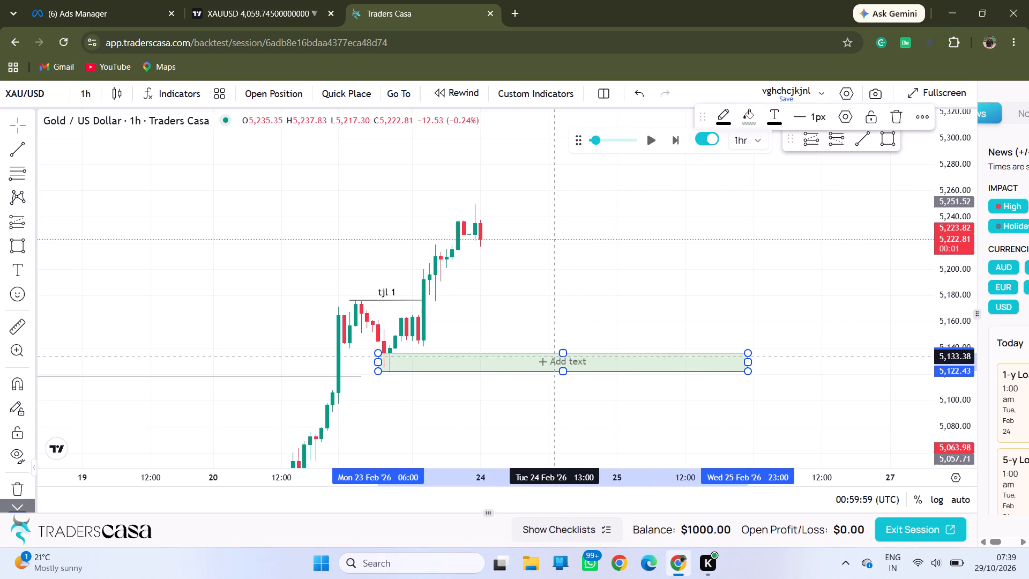
Label the green zone "tjl 2 A+".
left_click(551, 358)
key("t")
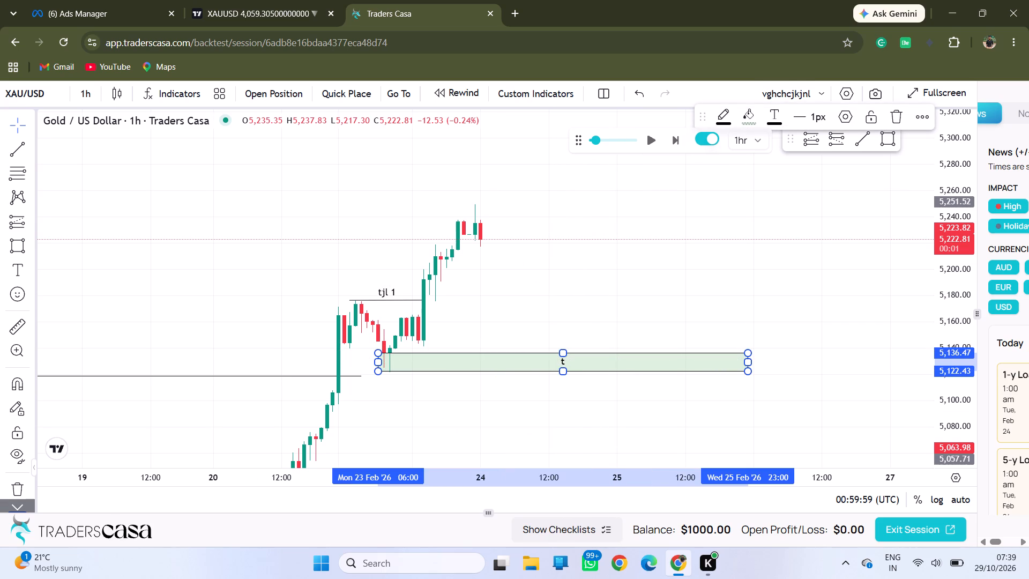
type("jl")
key("space")
type("2 A")
key("shift+plus")
left_click(586, 331)
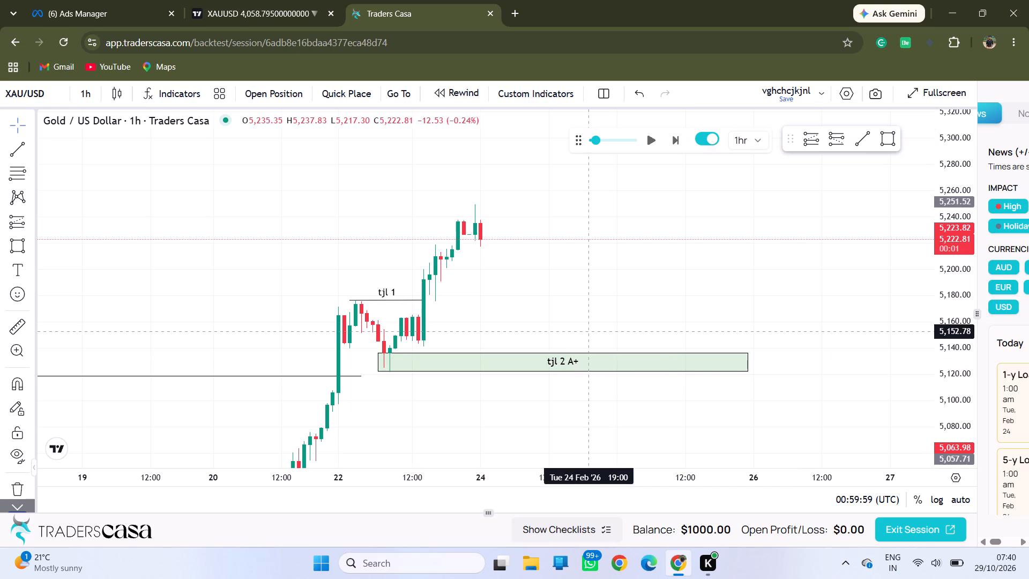
Switch the chart to the 15-minute timeframe and bring the "tjl 1" line and green zone into view.
left_click(86, 100)
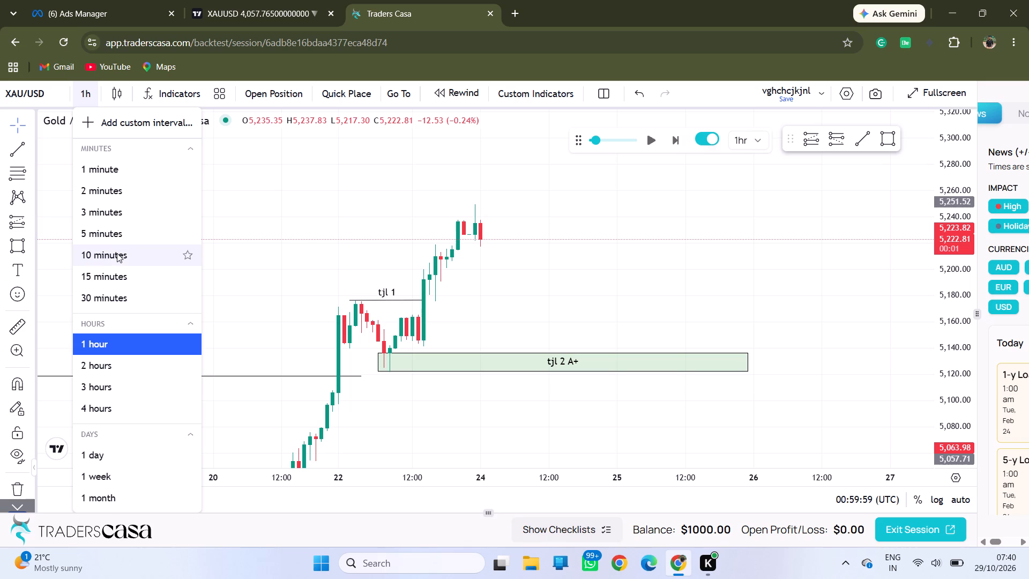
left_click(113, 281)
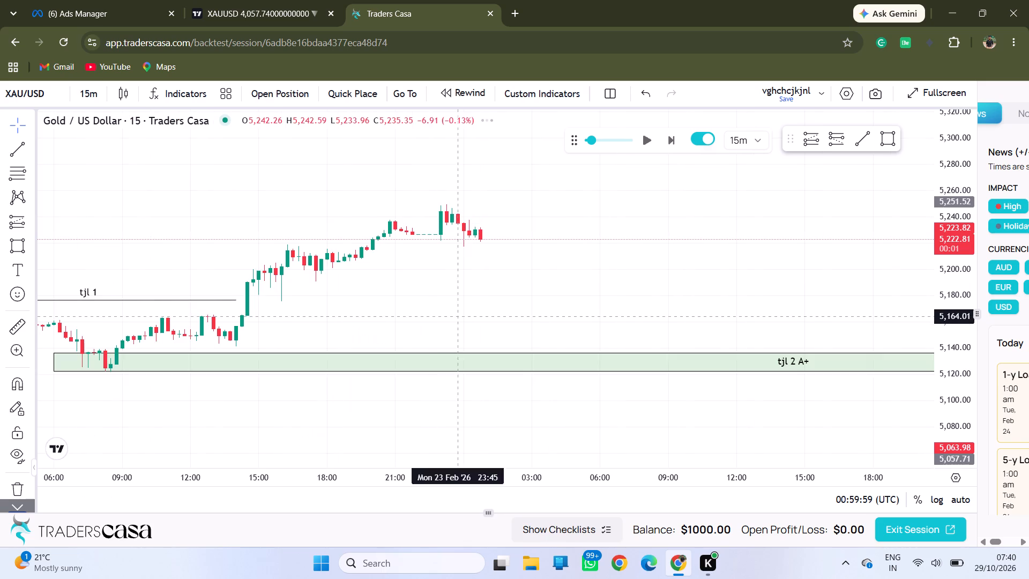
left_click_drag(446, 335, 484, 328)
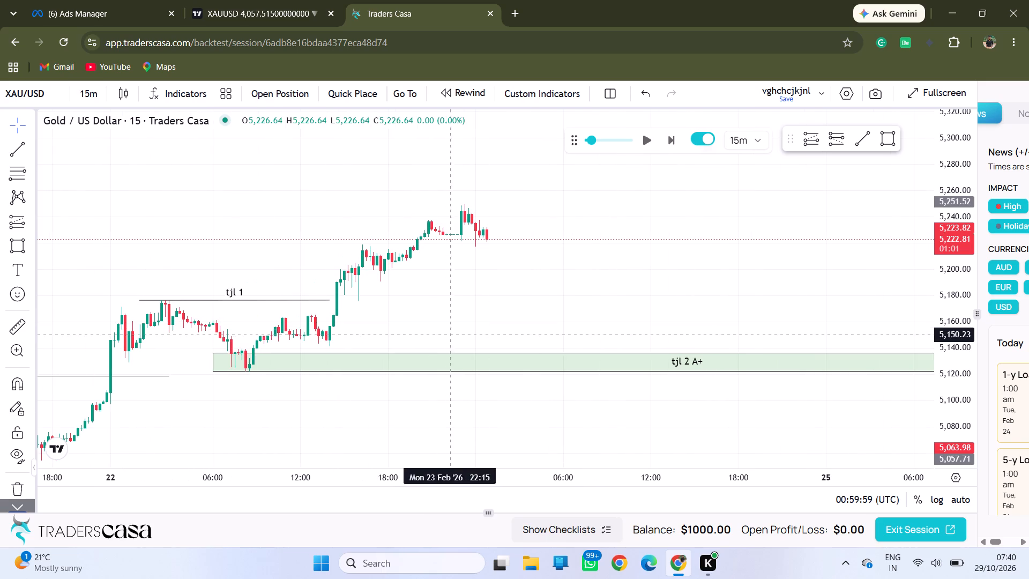
Examine the 15-minute price action around the "tjl 1" line, the green "tjl 2 A+" zone and the latest candles.
left_click_drag(484, 328, 700, 282)
left_click_drag(951, 428, 939, 219)
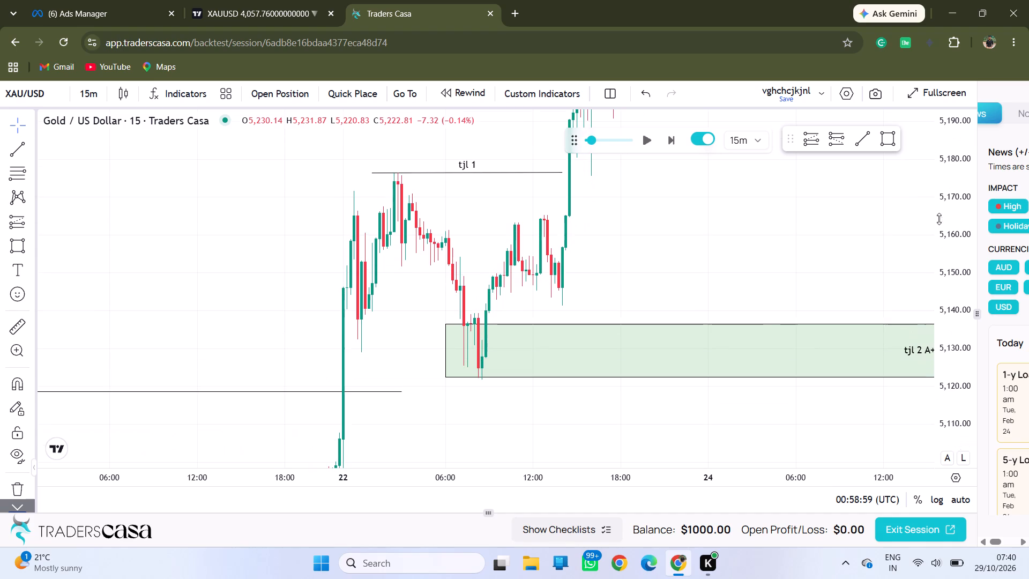
left_click(745, 323)
left_click(744, 279)
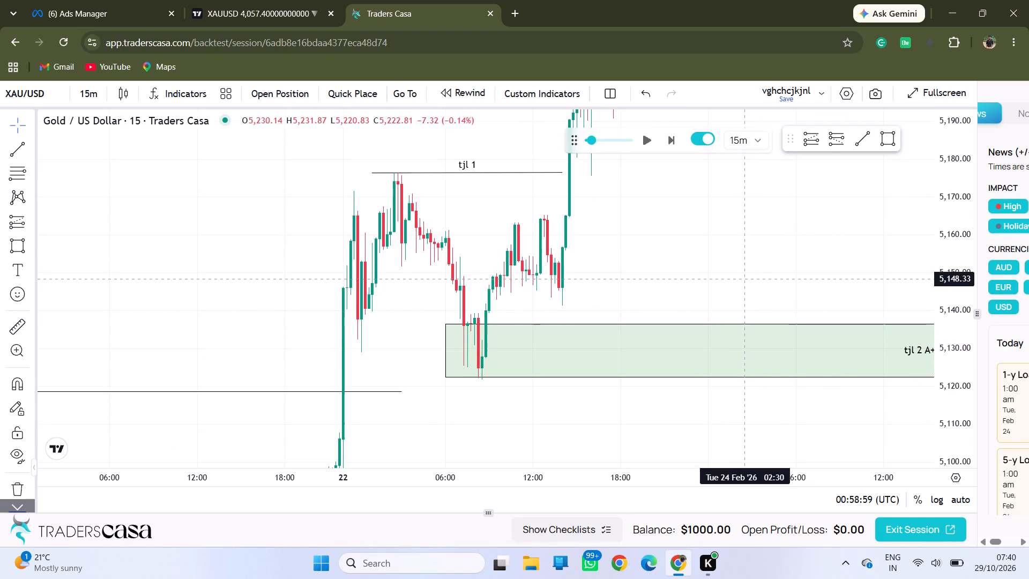
left_click_drag(971, 339, 972, 430)
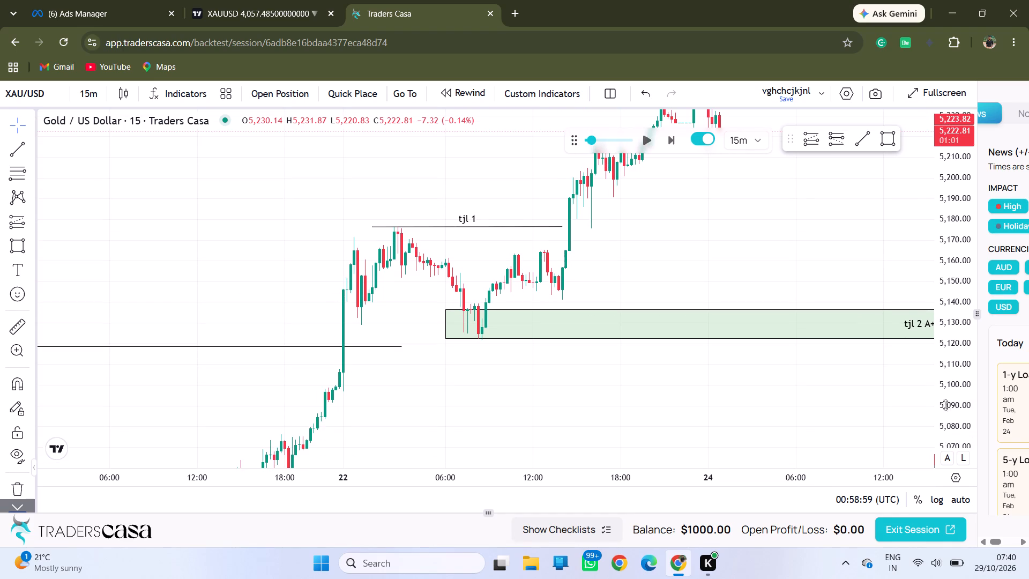
left_click(773, 264)
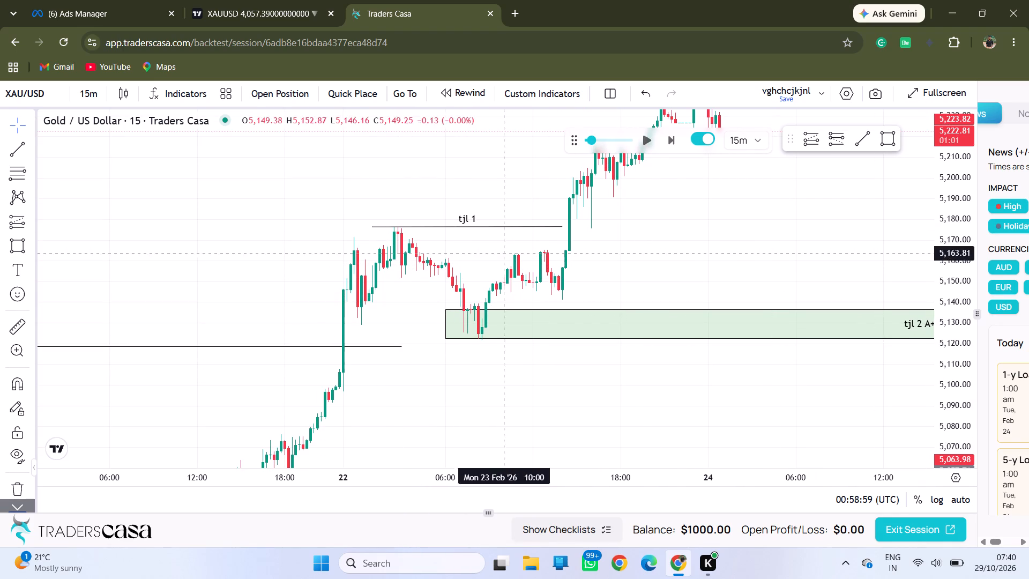
left_click_drag(603, 228, 430, 381)
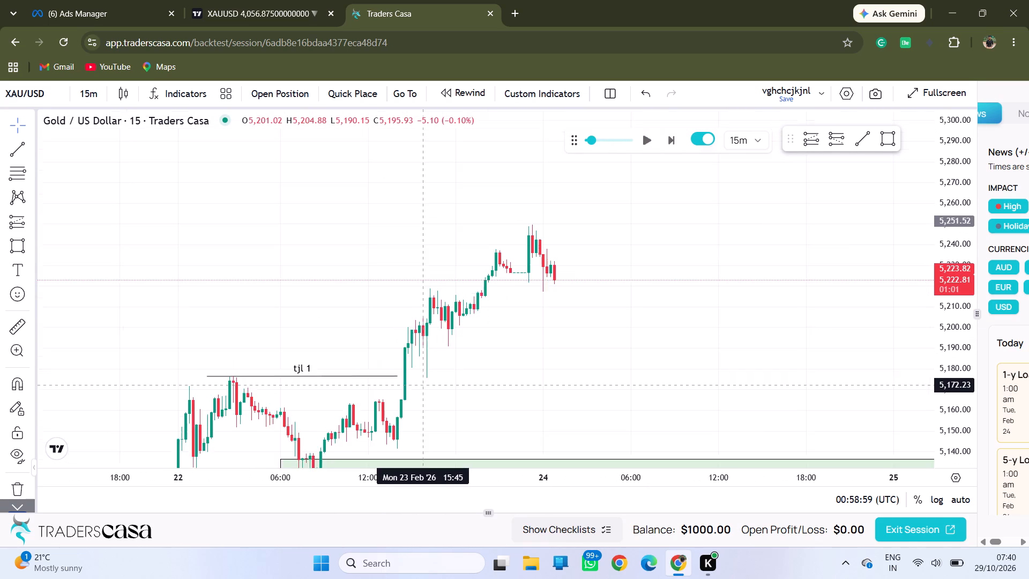
left_click_drag(430, 381, 436, 378)
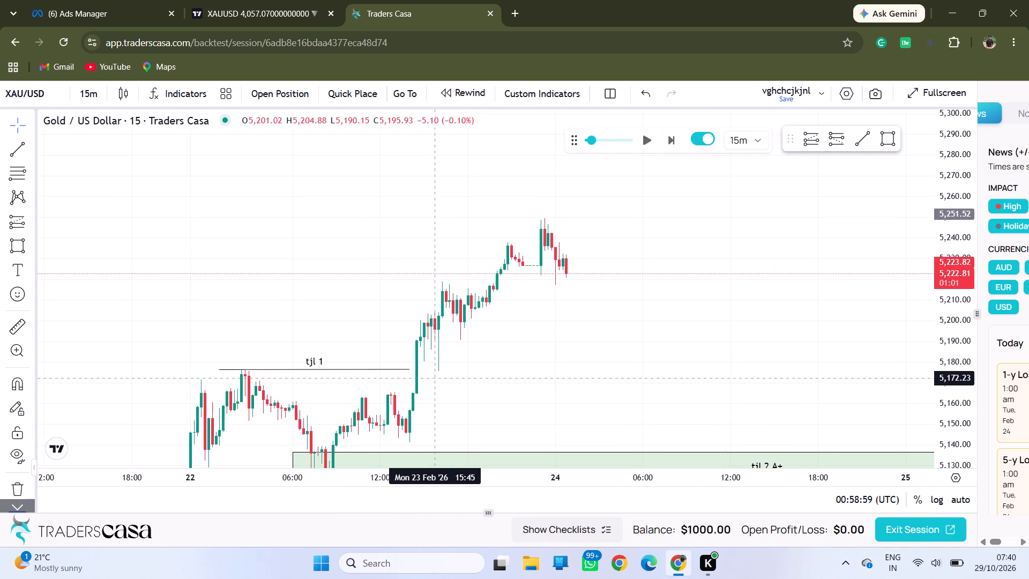
left_click_drag(462, 386, 481, 249)
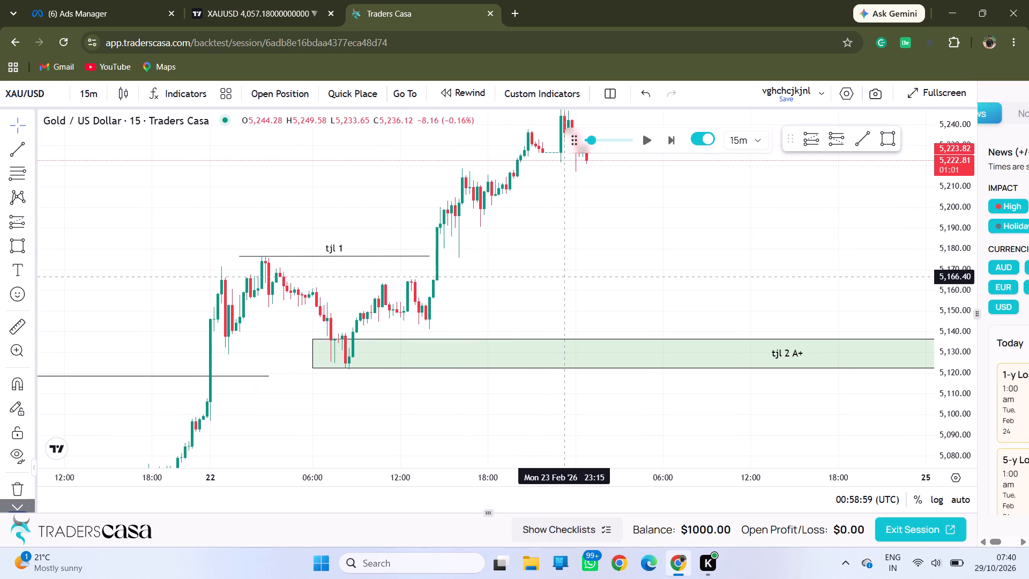
left_click_drag(591, 272, 557, 280)
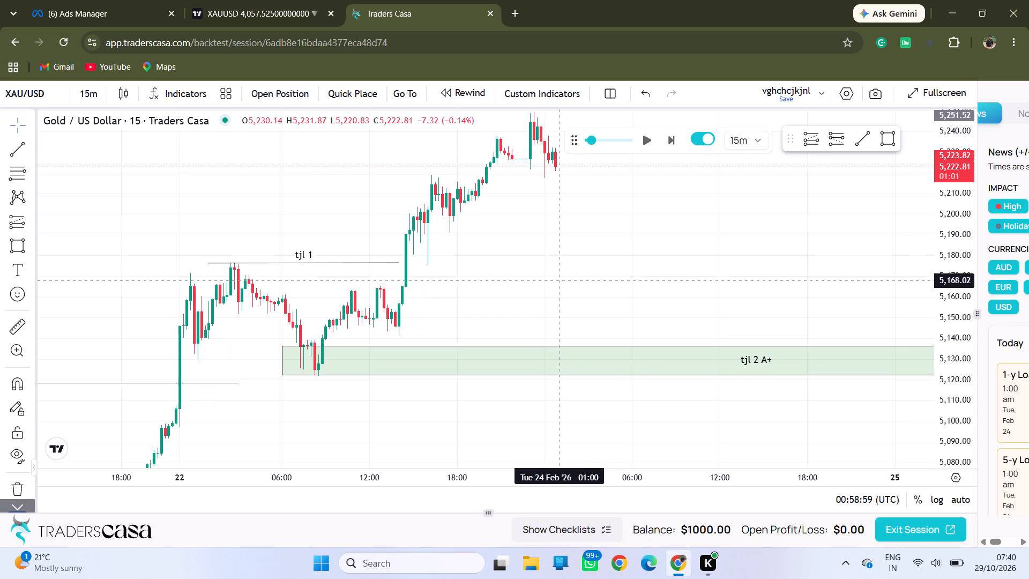
left_click_drag(609, 236, 599, 239)
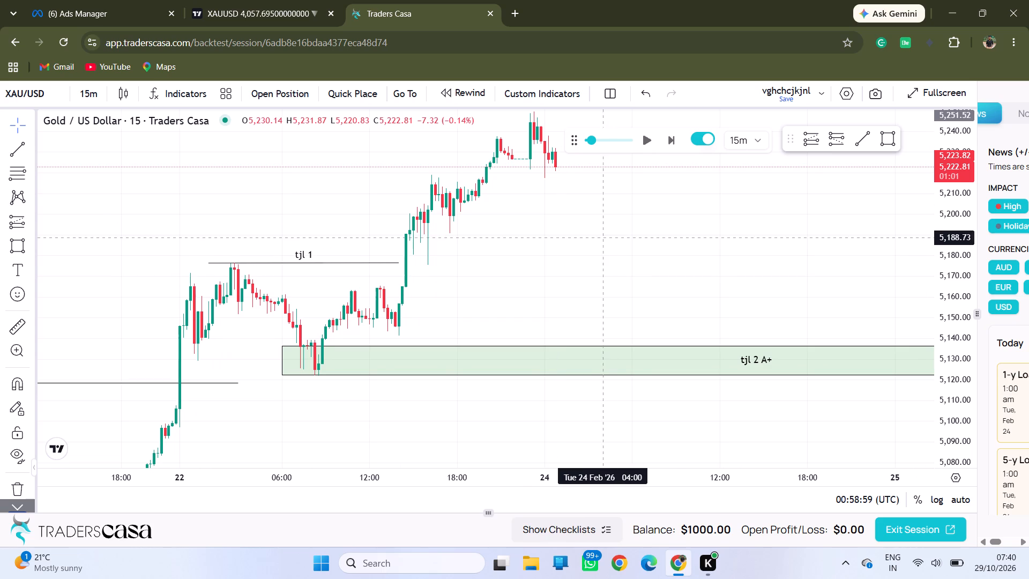
left_click_drag(599, 239, 566, 246)
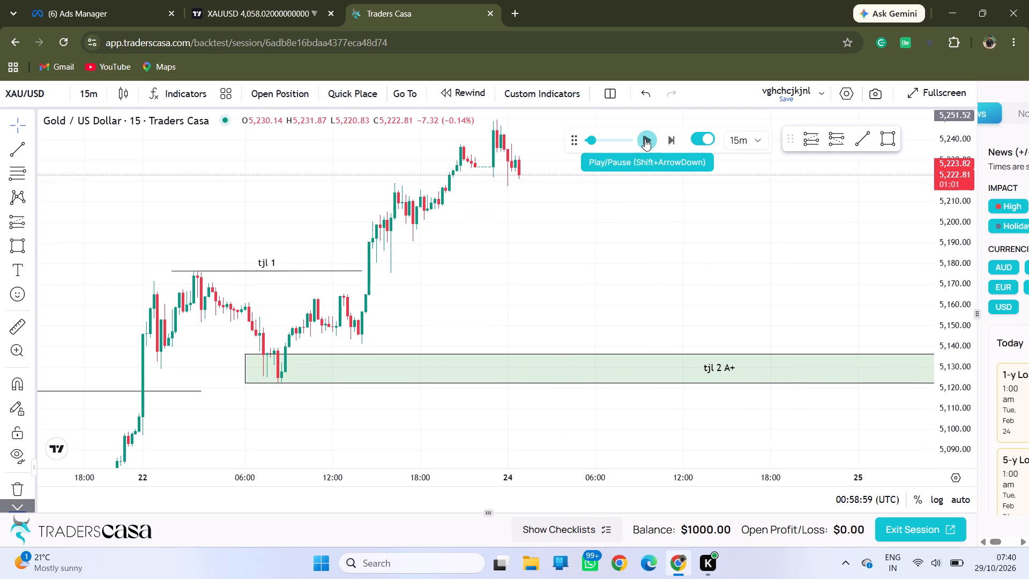
Run the replay at speed 10 and pause it at 14:29:59 UTC on 24 February.
left_click(645, 139)
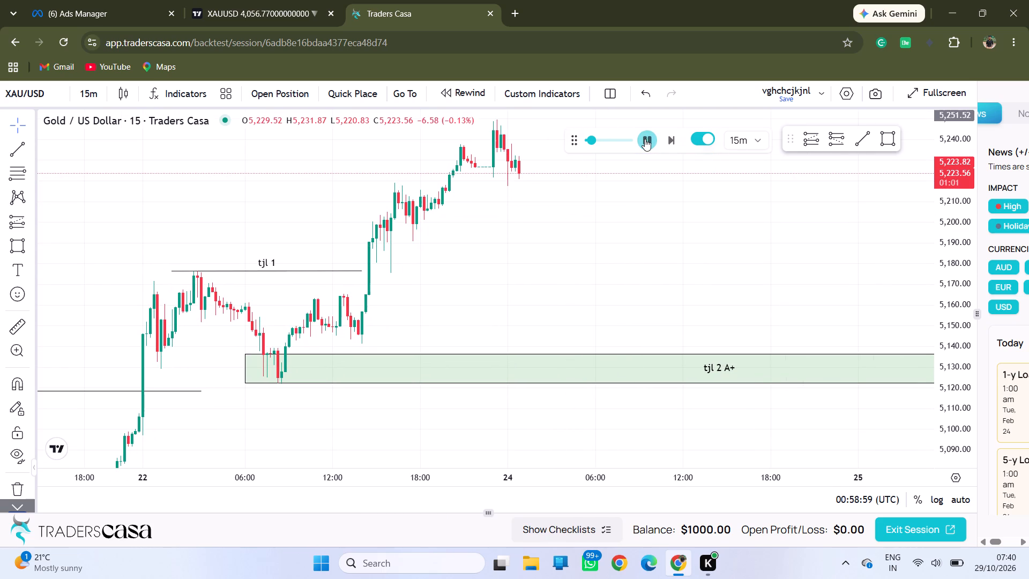
left_click_drag(589, 139, 653, 143)
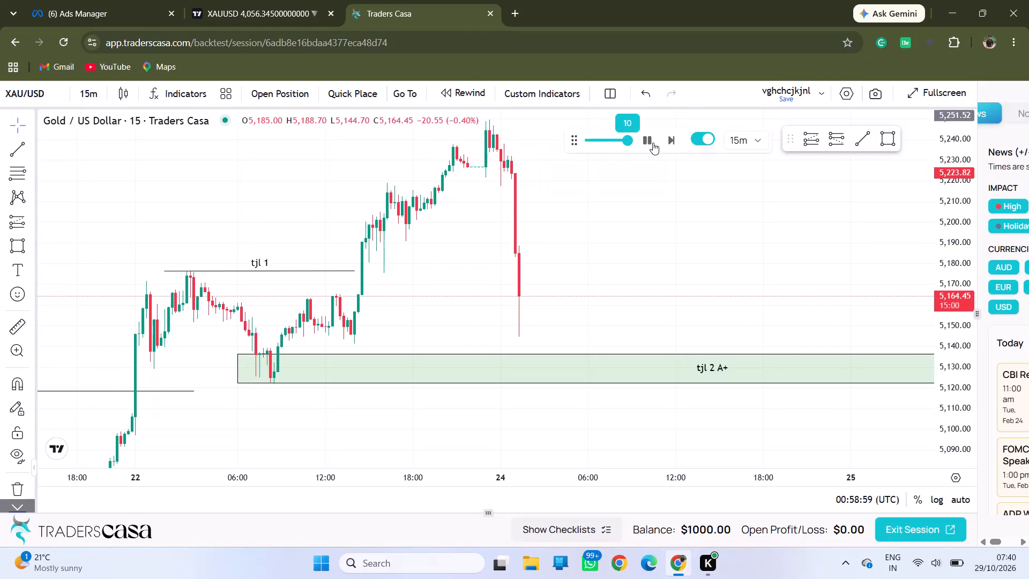
left_click(649, 142)
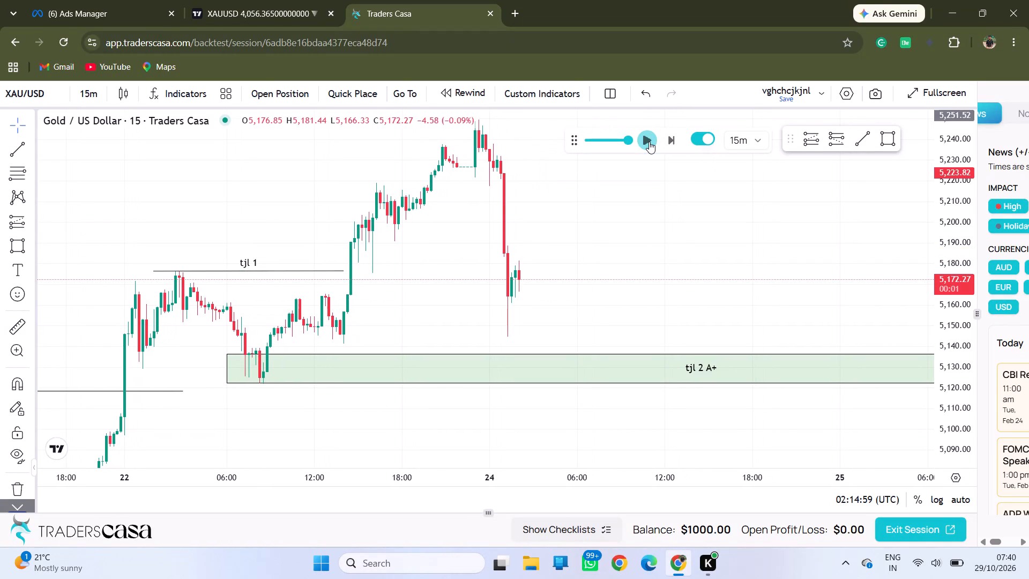
left_click(649, 142)
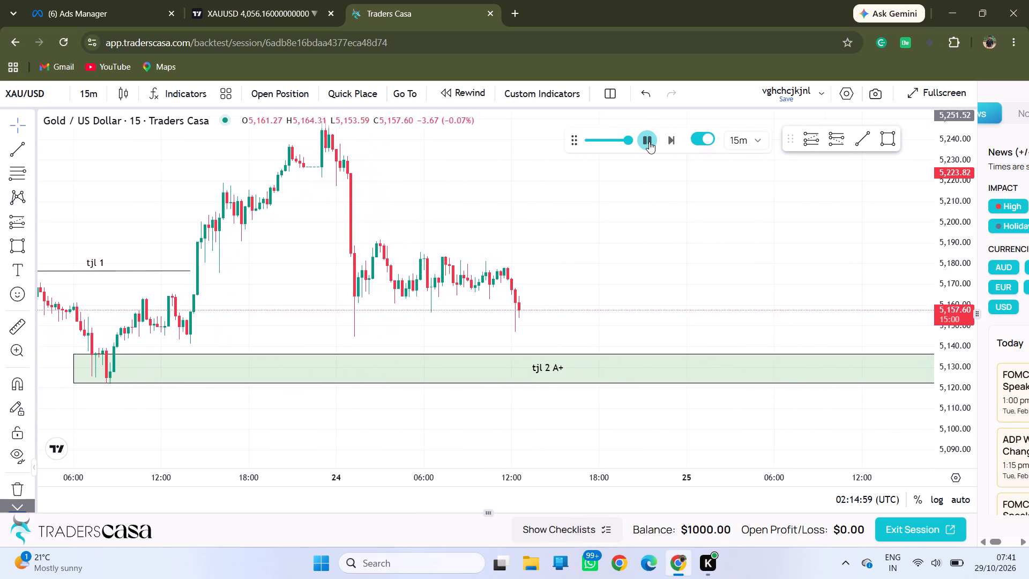
left_click(649, 142)
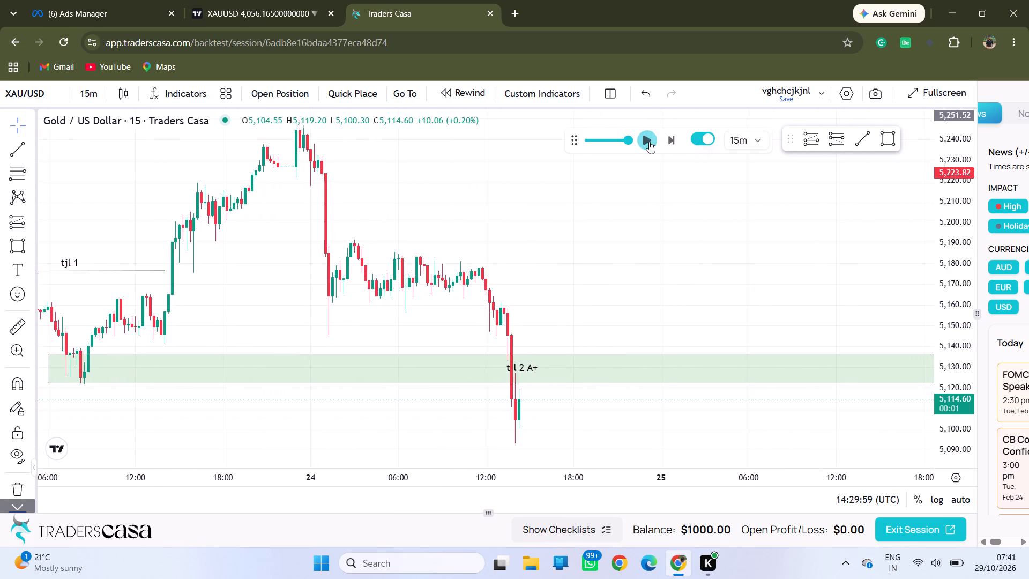
Switch the chart to the 1-hour timeframe and examine price around the green "tjl 2 A+" zone and the levels below.
left_click_drag(565, 289, 682, 201)
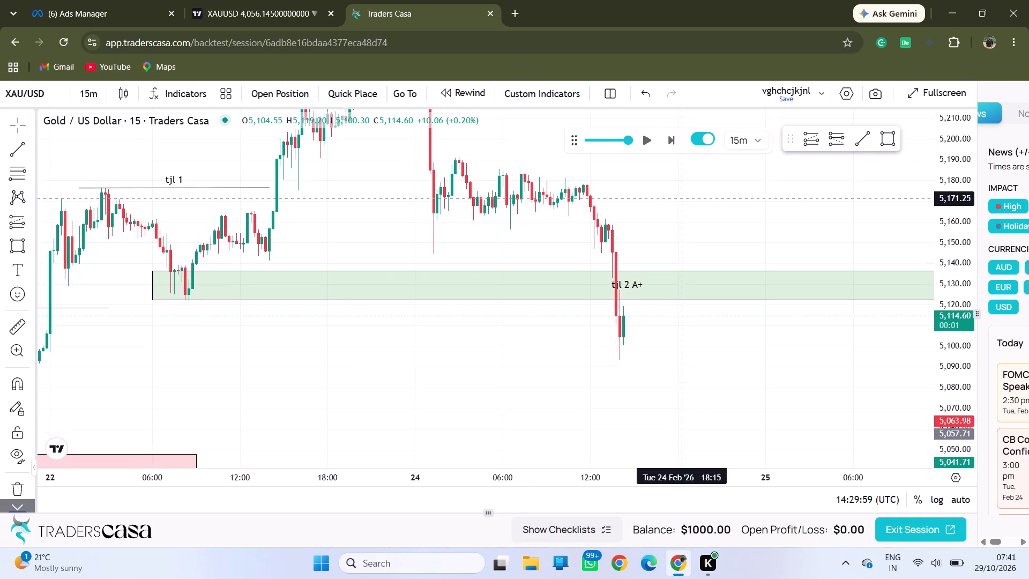
left_click_drag(682, 201, 776, 211)
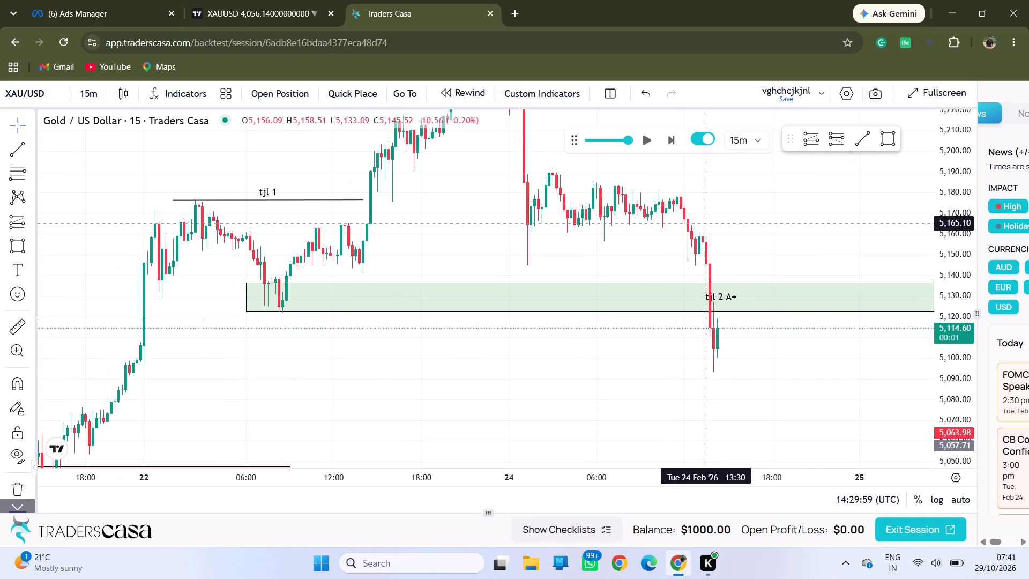
left_click_drag(705, 224, 579, 270)
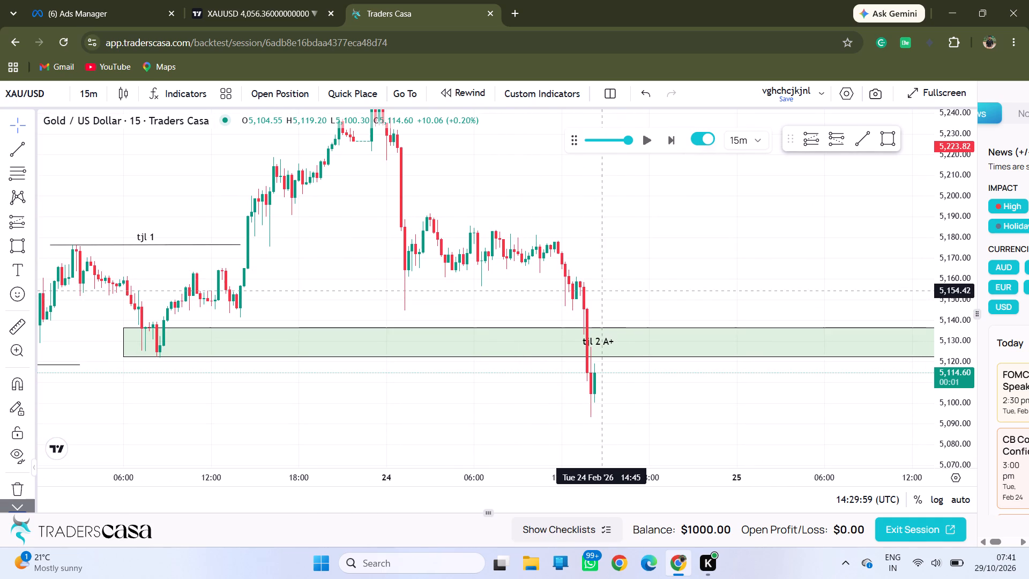
left_click(86, 104)
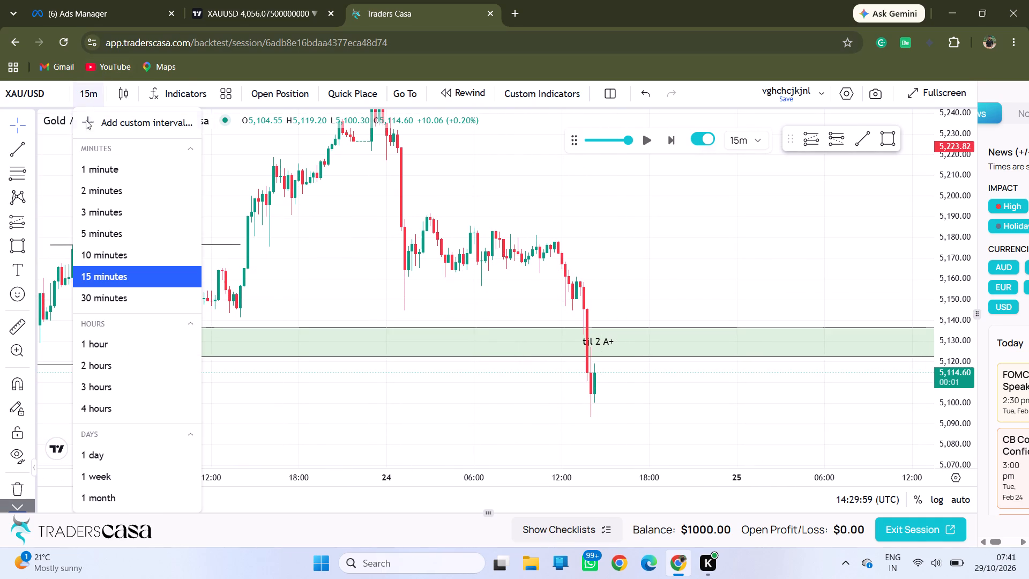
left_click(101, 336)
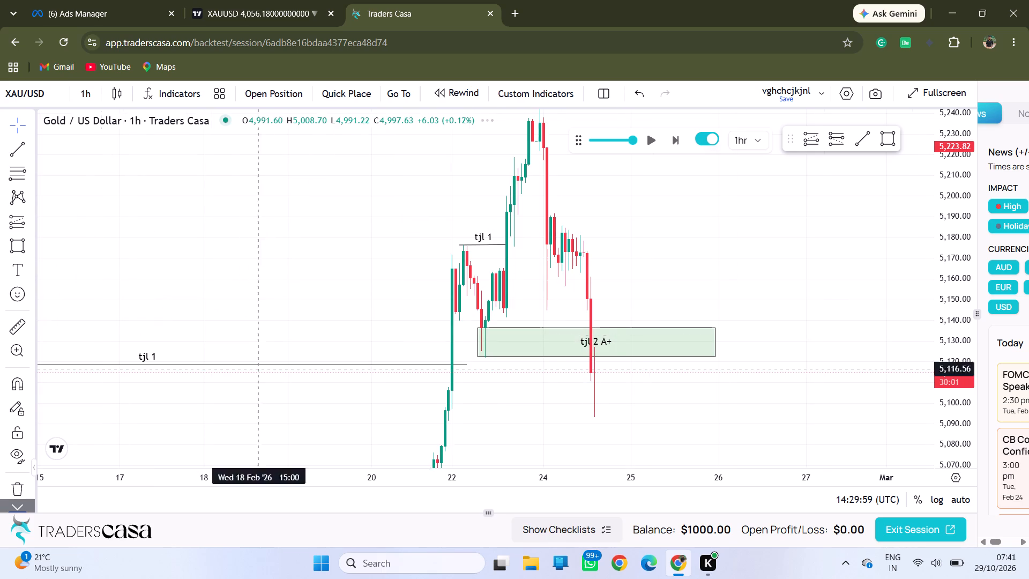
left_click_drag(704, 425, 731, 272)
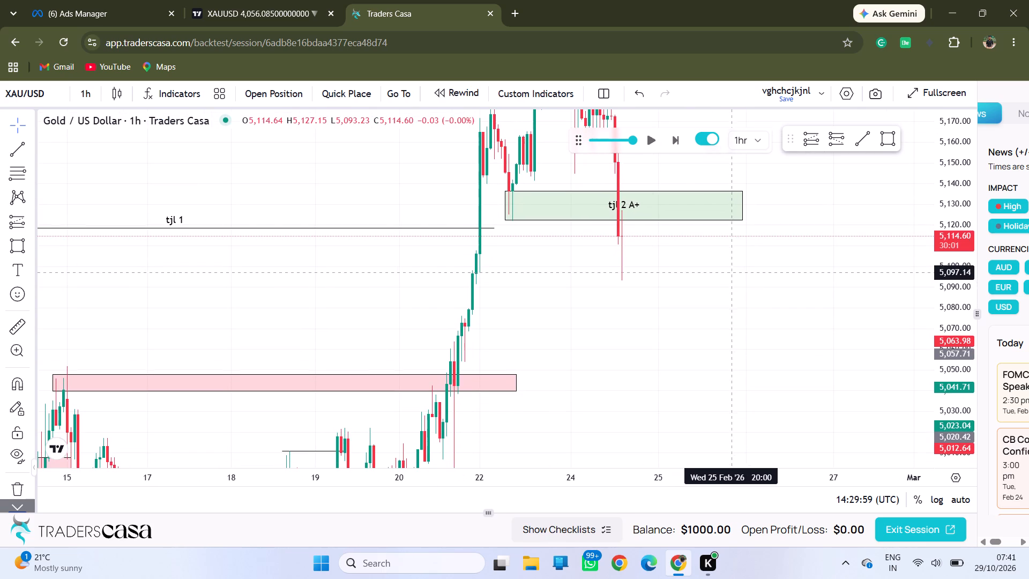
left_click_drag(620, 318, 815, 336)
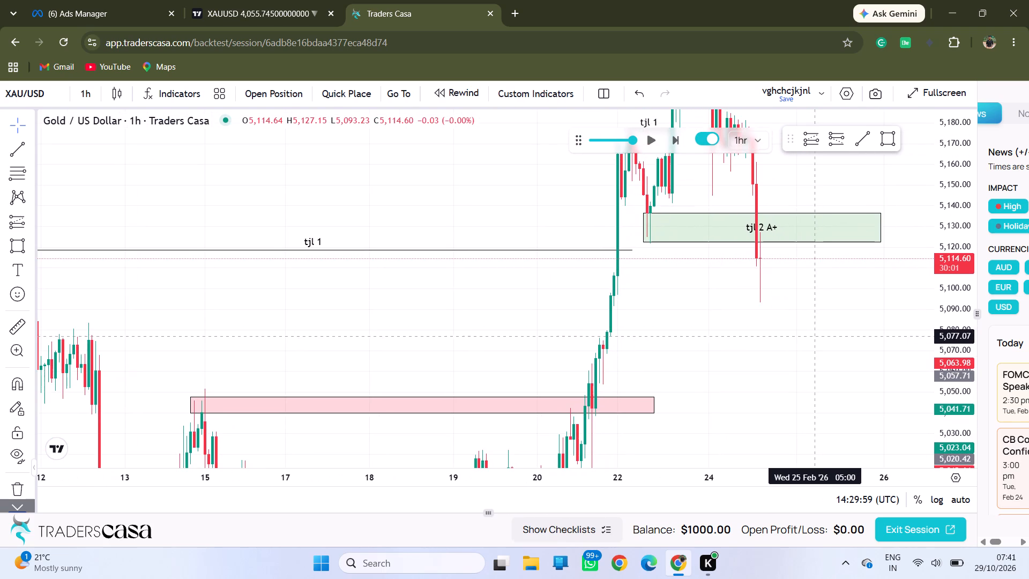
left_click_drag(879, 283, 661, 318)
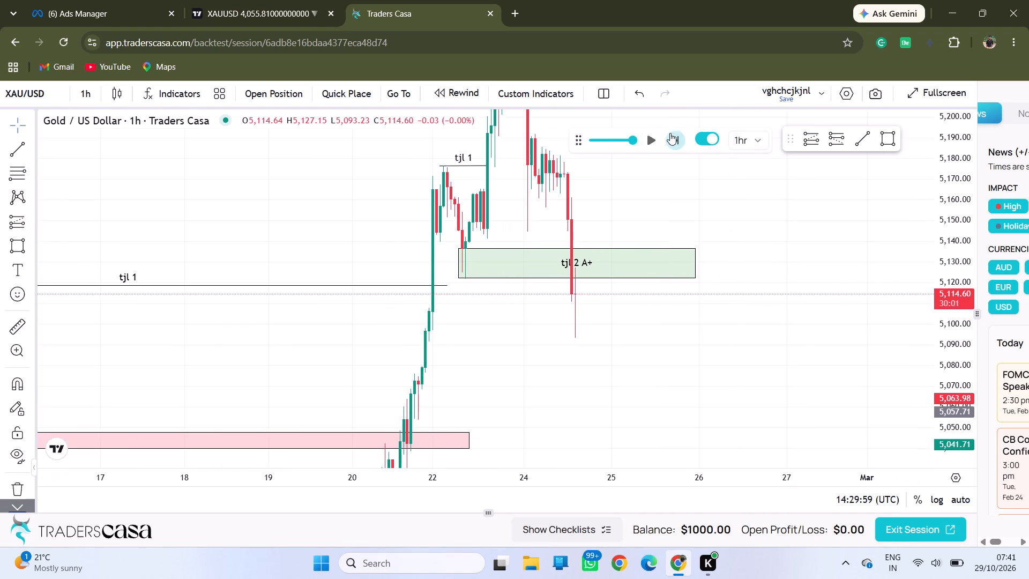
left_click_drag(723, 293, 706, 383)
left_click_drag(713, 298, 682, 308)
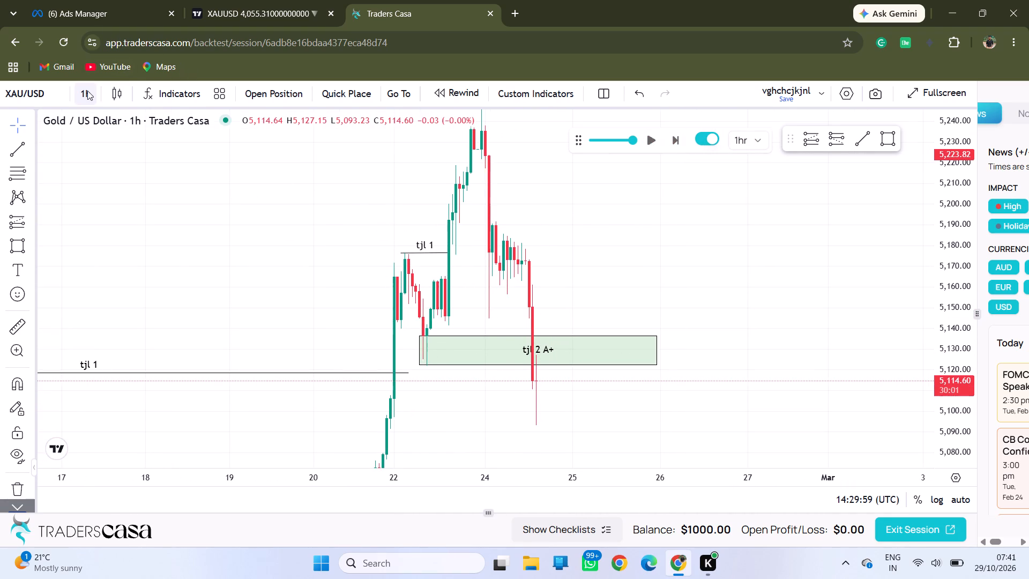
Switch the chart back to the 15-minute timeframe to view the latest candles at the green zone.
left_click(87, 91)
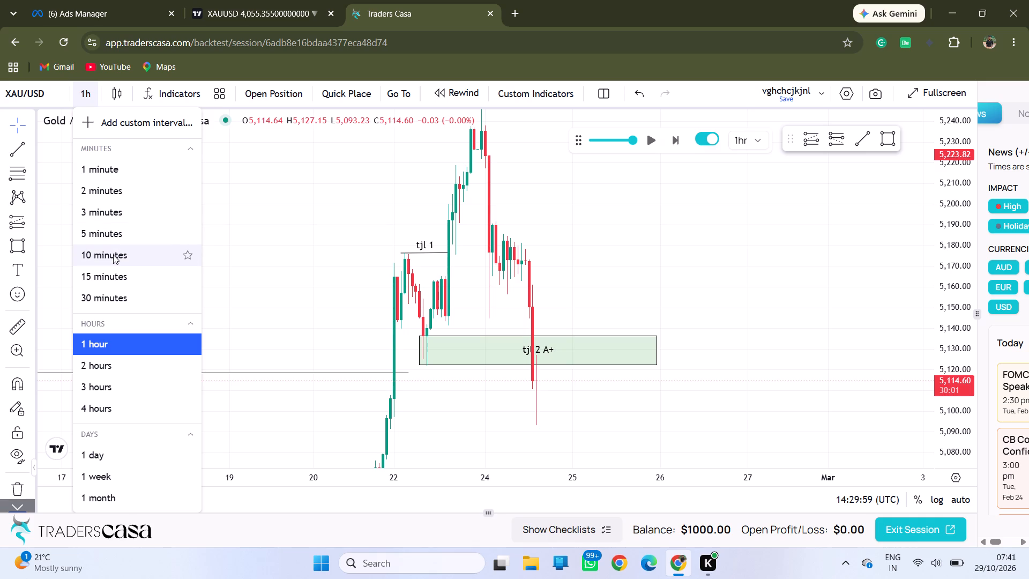
left_click(114, 277)
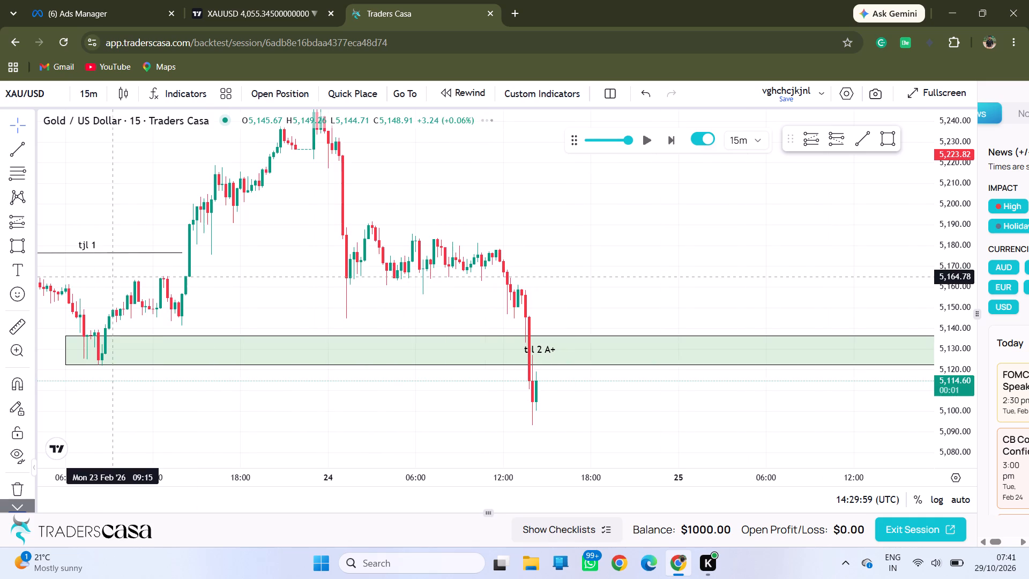
left_click_drag(585, 285, 557, 278)
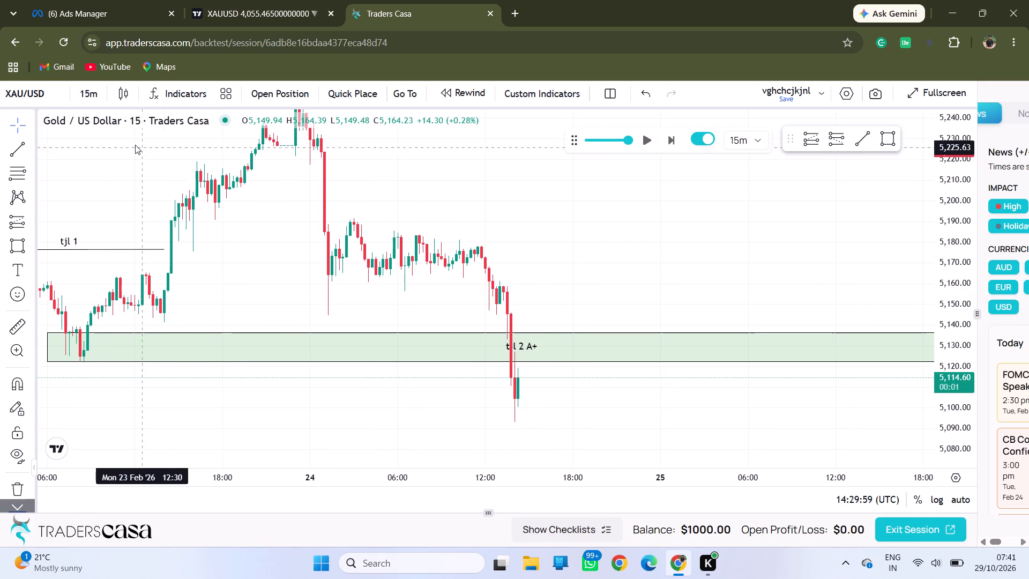
Switch the chart to the 5-minute timeframe and examine the latest candles around the "tjl 2 A+" zone.
left_click(75, 95)
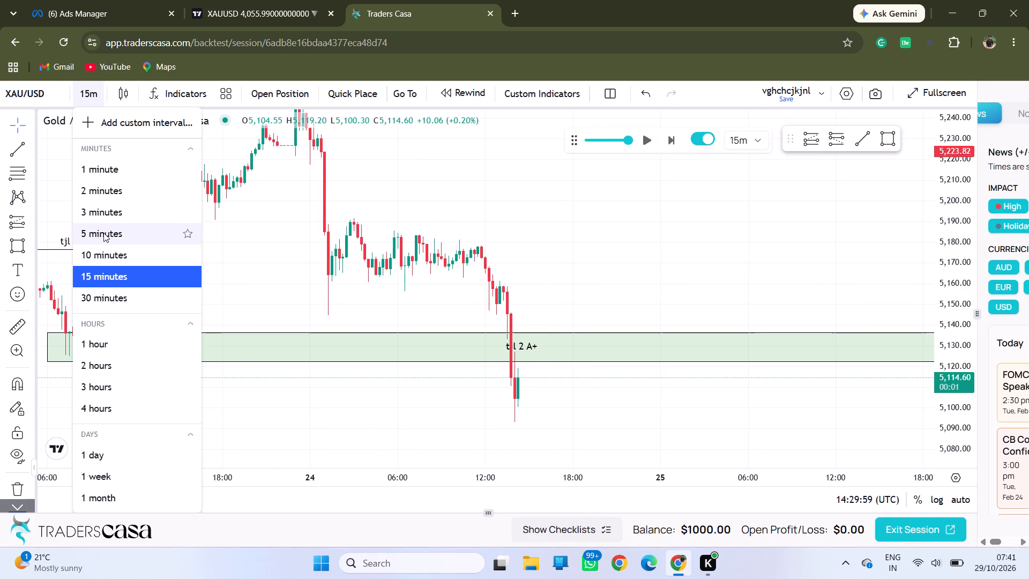
left_click(103, 233)
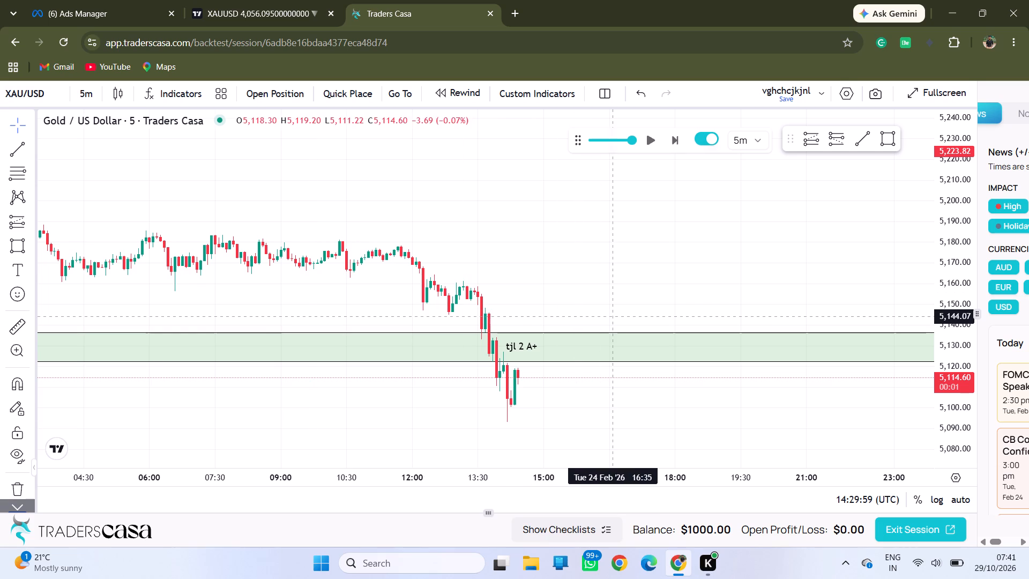
left_click_drag(612, 316, 599, 313)
left_click_drag(962, 420, 946, 278)
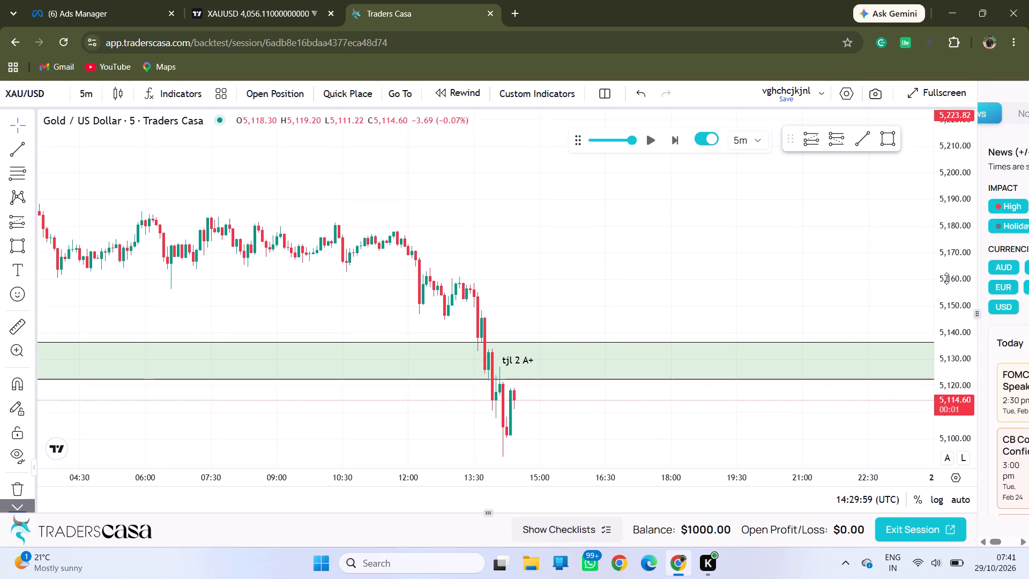
left_click_drag(946, 278, 957, 387)
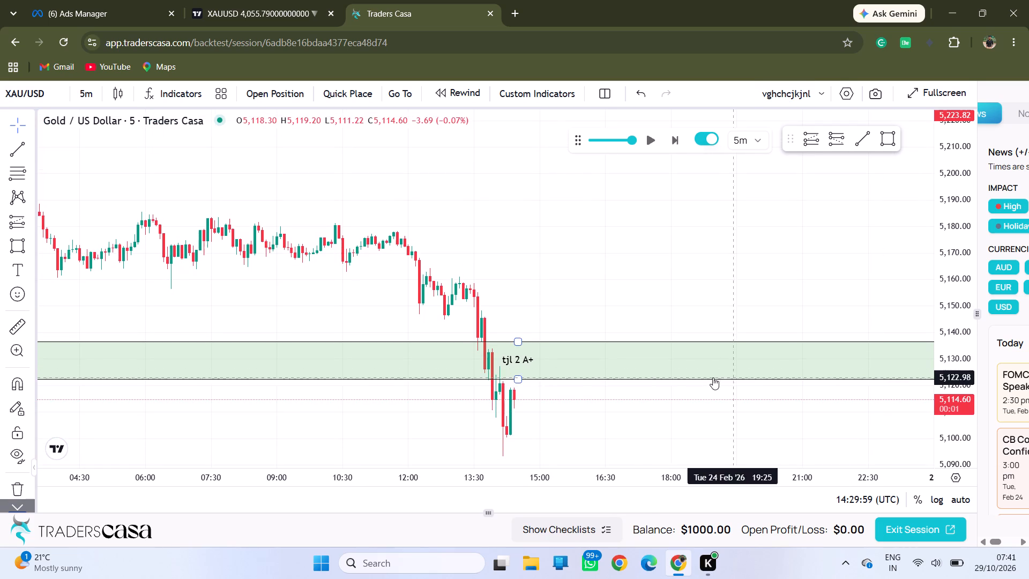
left_click_drag(650, 298, 596, 272)
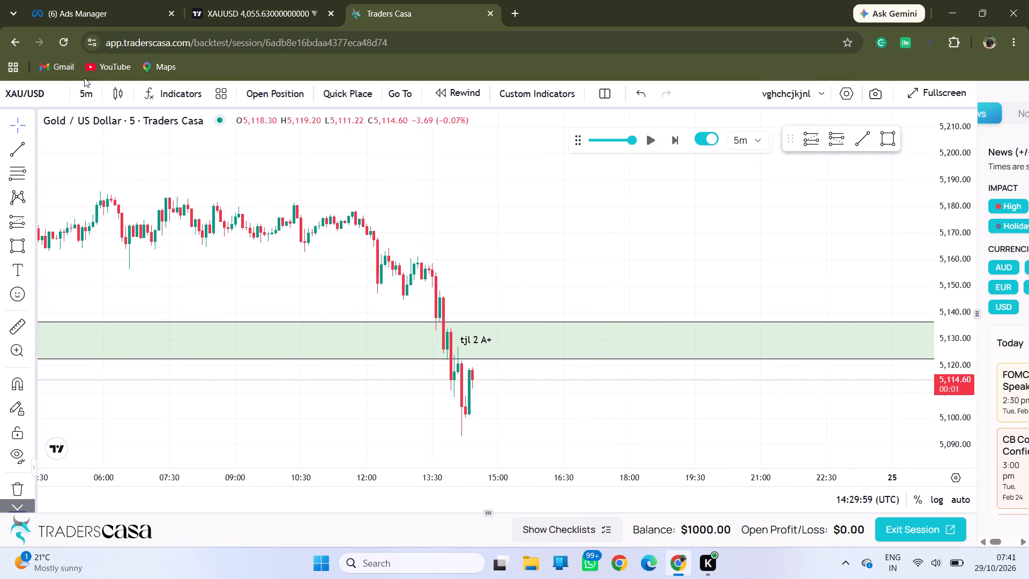
Switch the chart to the 1-minute timeframe and bring the latest candles at the "tjl 2 A+" zone into view.
left_click(78, 92)
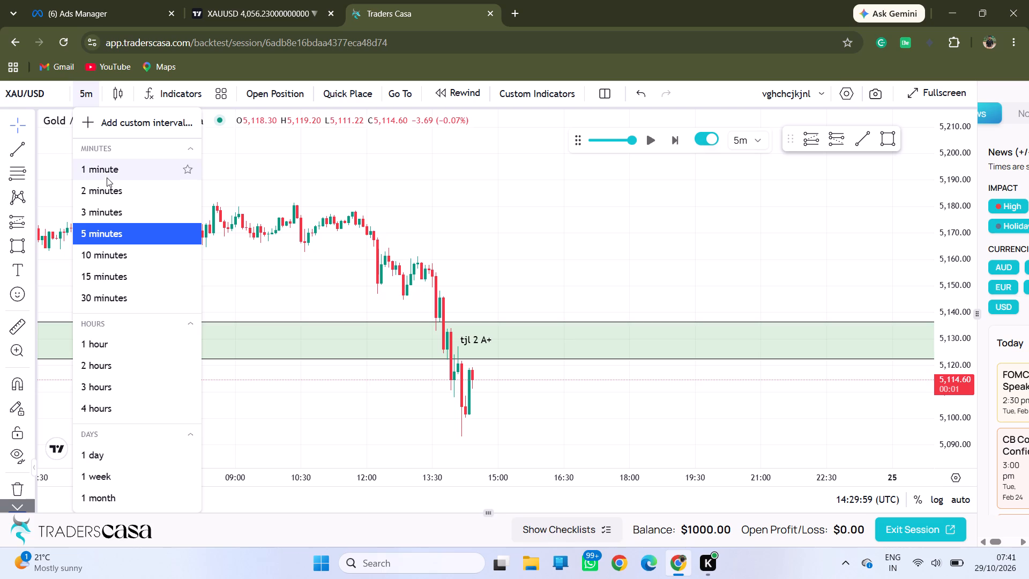
left_click(107, 177)
left_click_drag(398, 415, 429, 412)
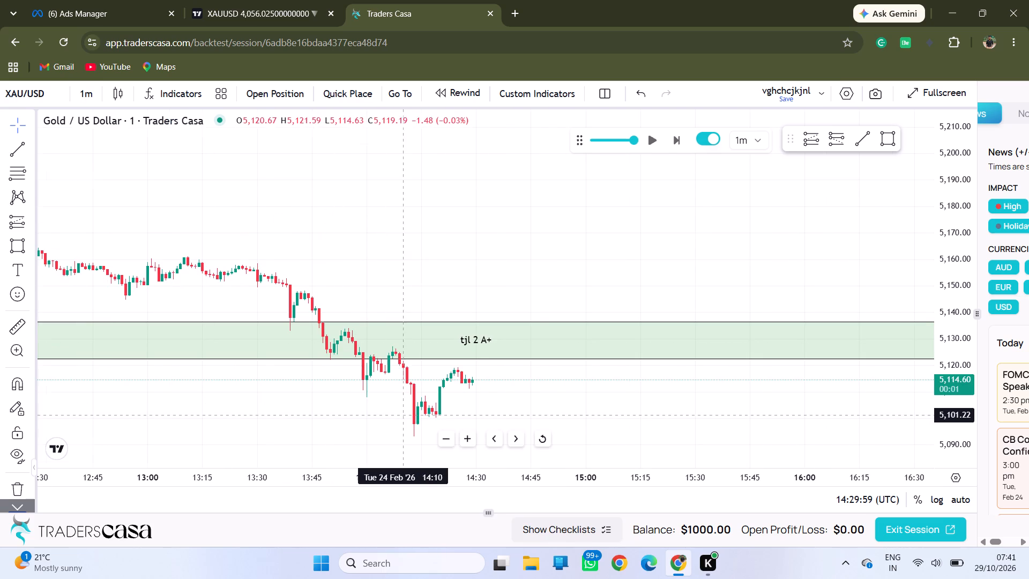
left_click_drag(429, 412, 530, 373)
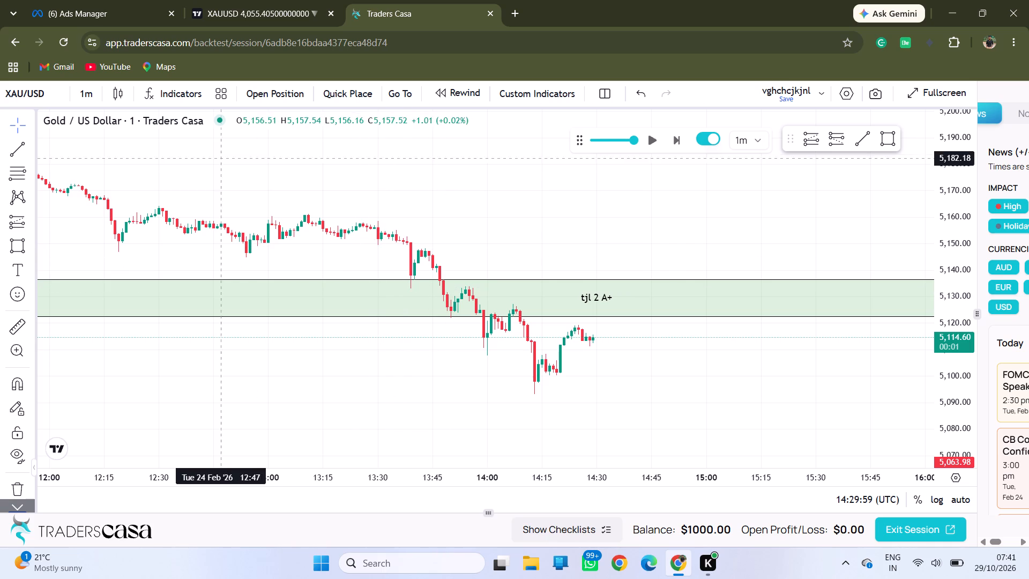
Run the bar replay forward on the 1-minute chart and pause it at 14:42 inside the "tjl 2 A+" zone.
double_click(542, 243)
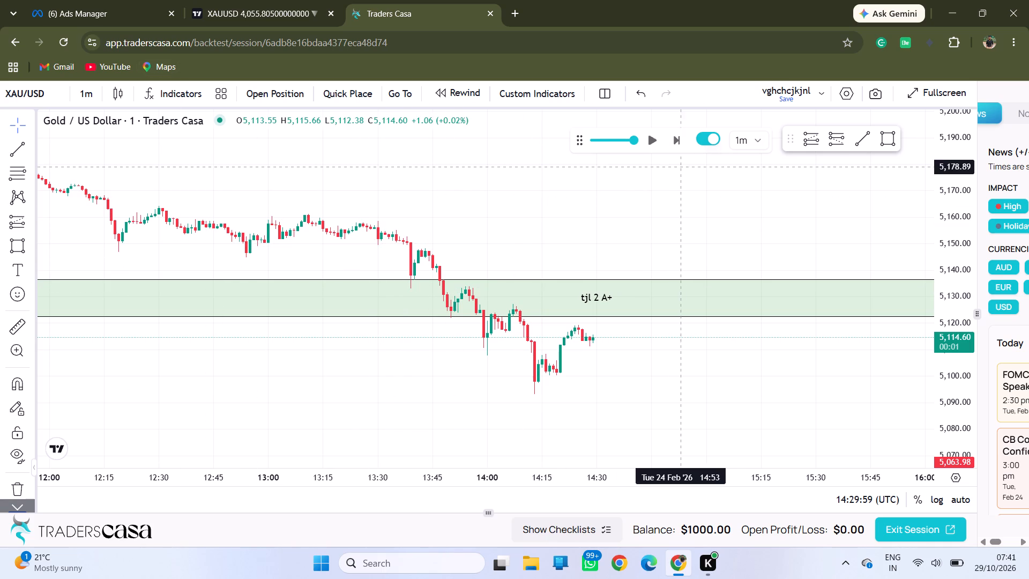
left_click_drag(700, 184, 551, 177)
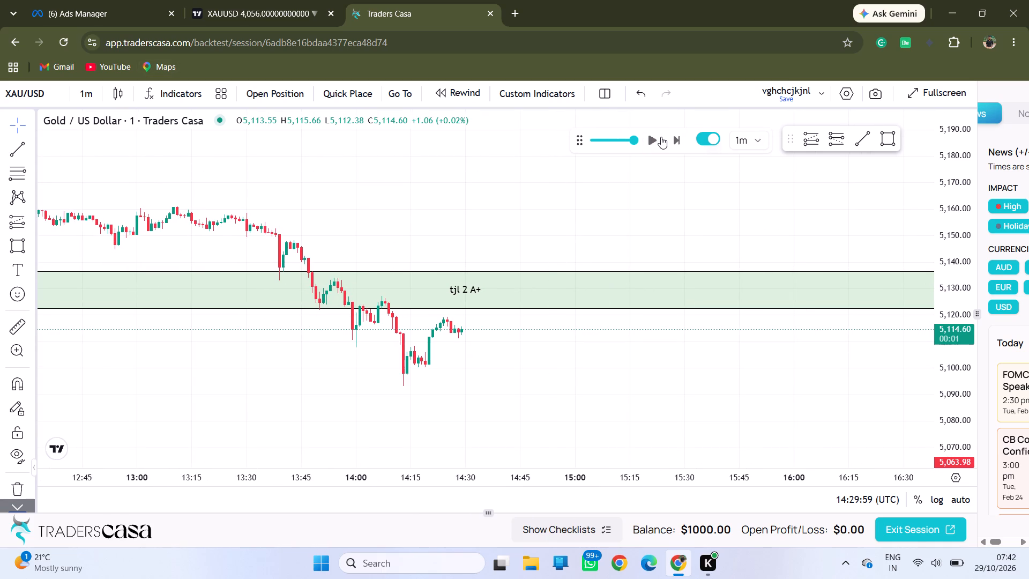
left_click(654, 140)
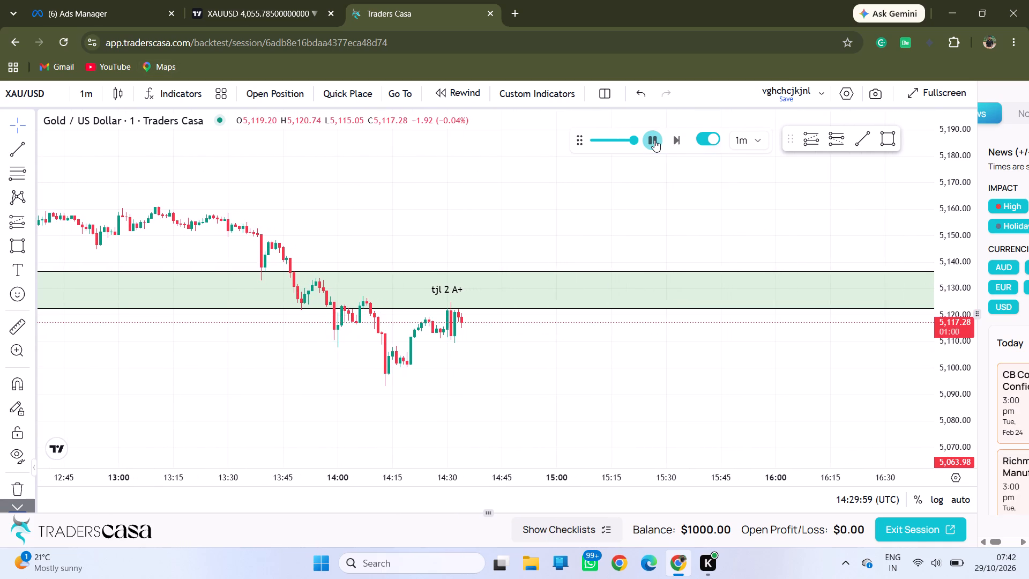
left_click(654, 140)
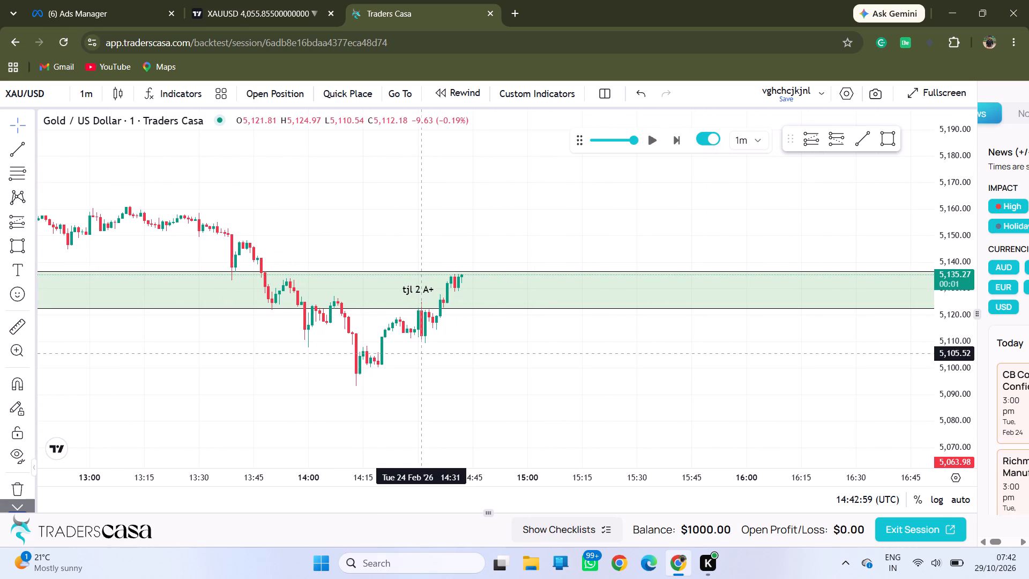
Continue the 1-minute replay and pause it at 15:31, near the upper edge of the "tjl 2 A+" zone.
left_click_drag(423, 353, 463, 357)
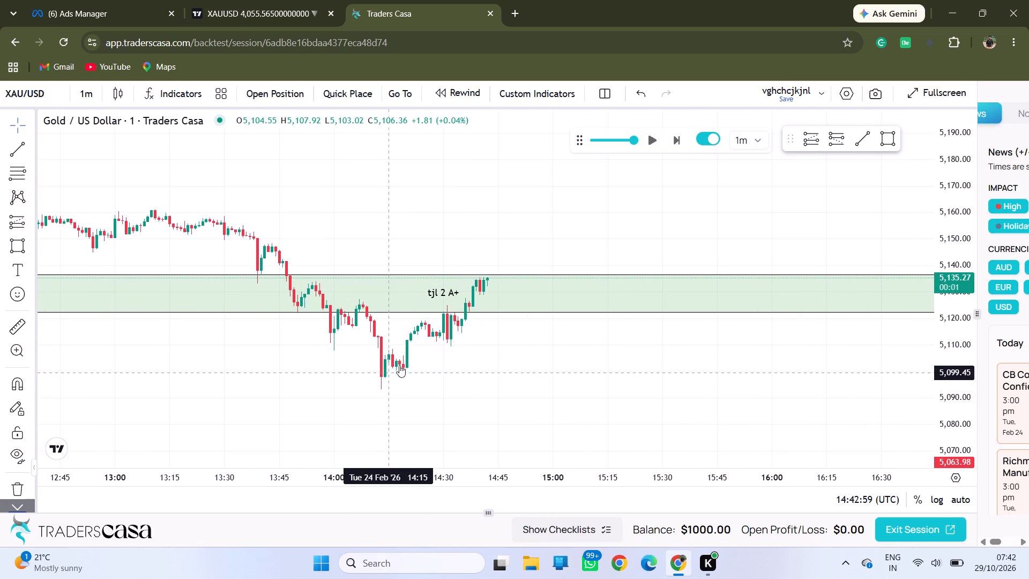
left_click_drag(399, 351, 467, 354)
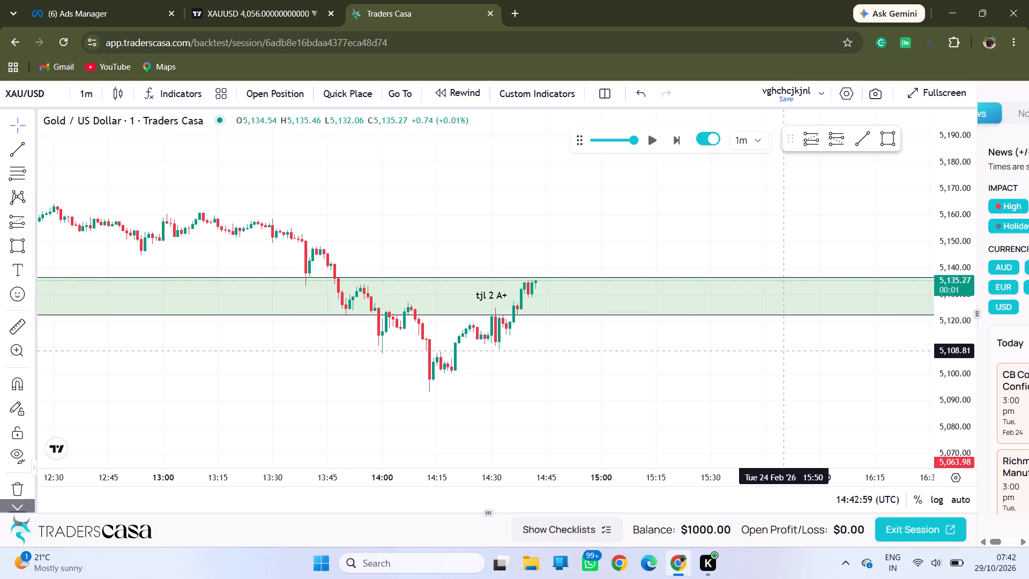
left_click_drag(612, 344, 685, 343)
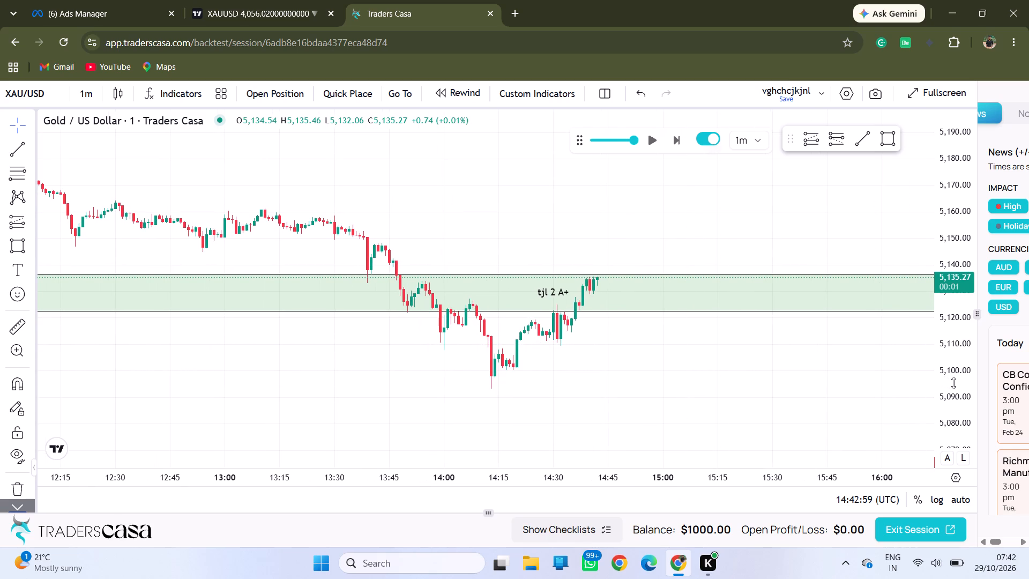
left_click_drag(953, 383, 927, 210)
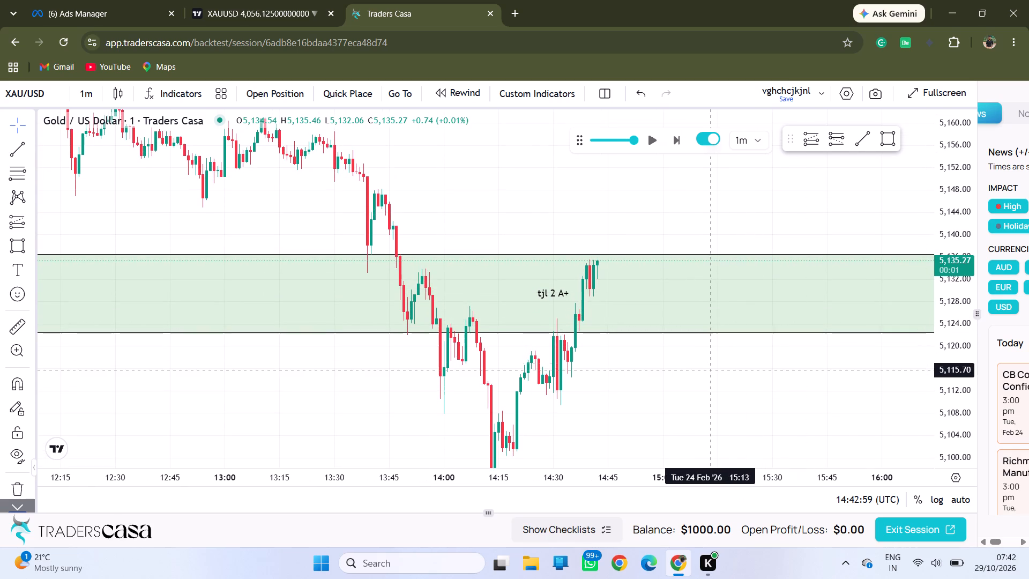
left_click_drag(710, 370, 654, 349)
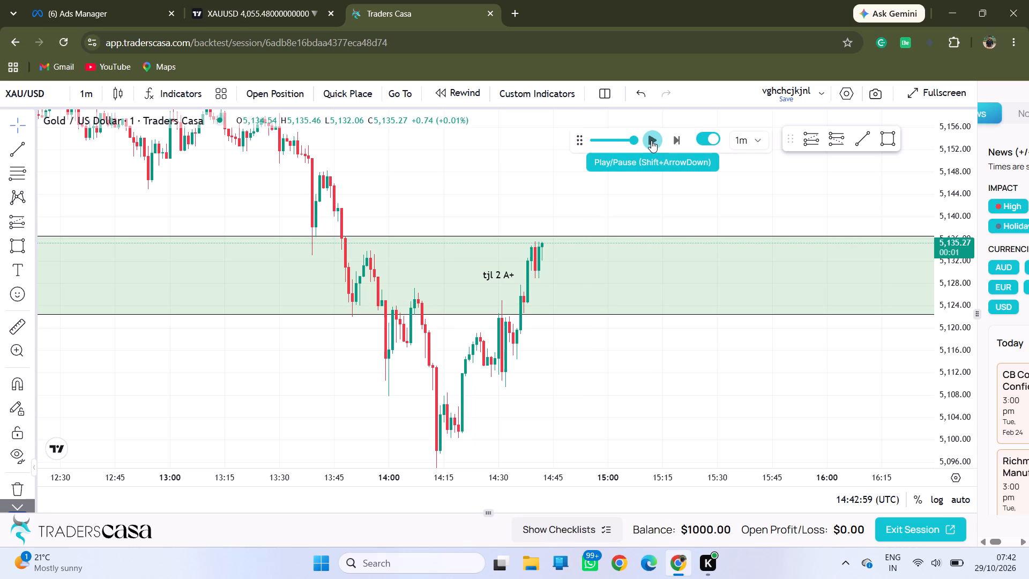
left_click(651, 140)
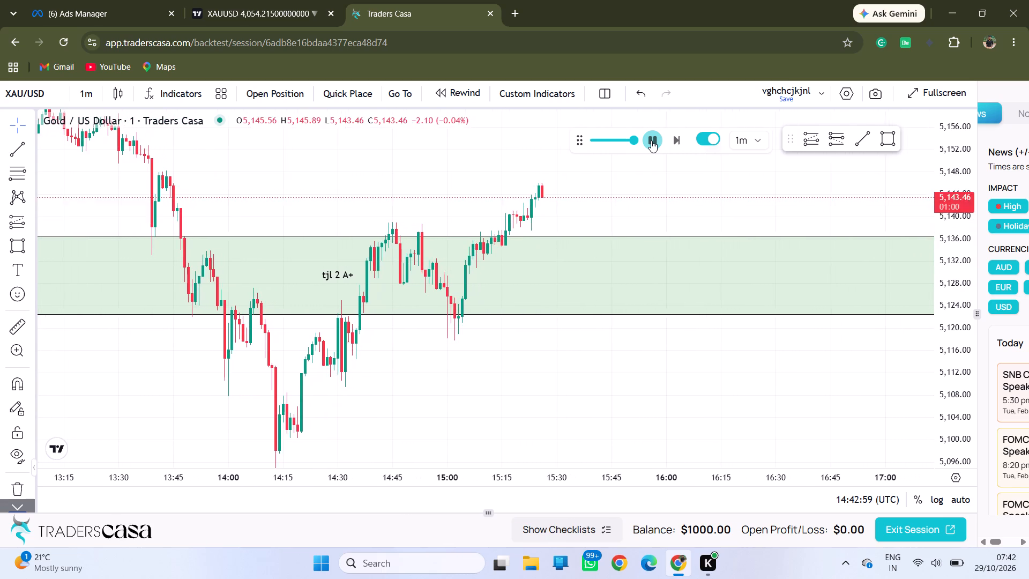
left_click(651, 140)
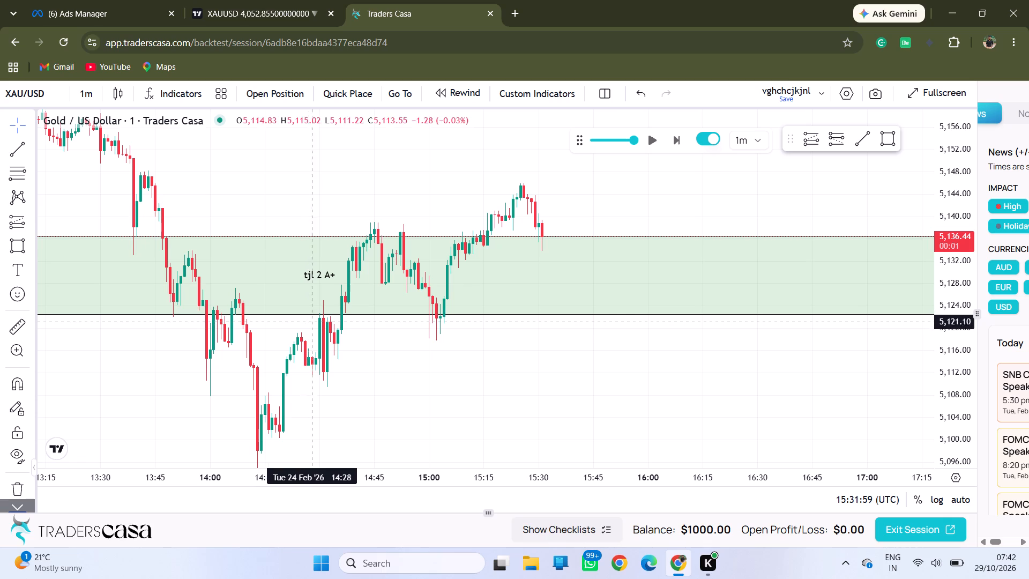
Place a long position at the 15:04 candle with entry about 5,125.31 and stop about 5,120.26, just below the green zone.
left_click_drag(414, 347, 570, 337)
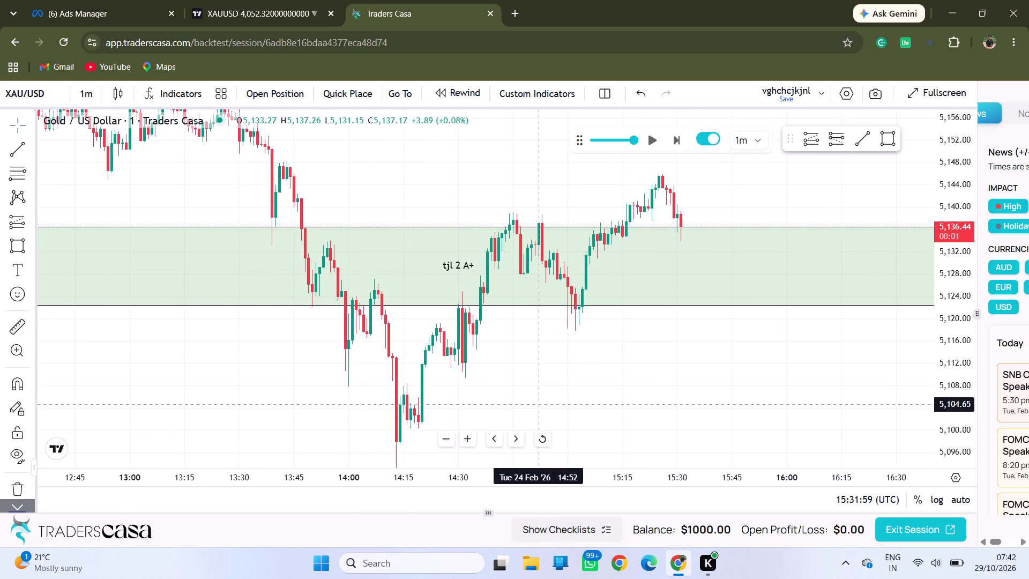
left_click_drag(539, 404, 480, 381)
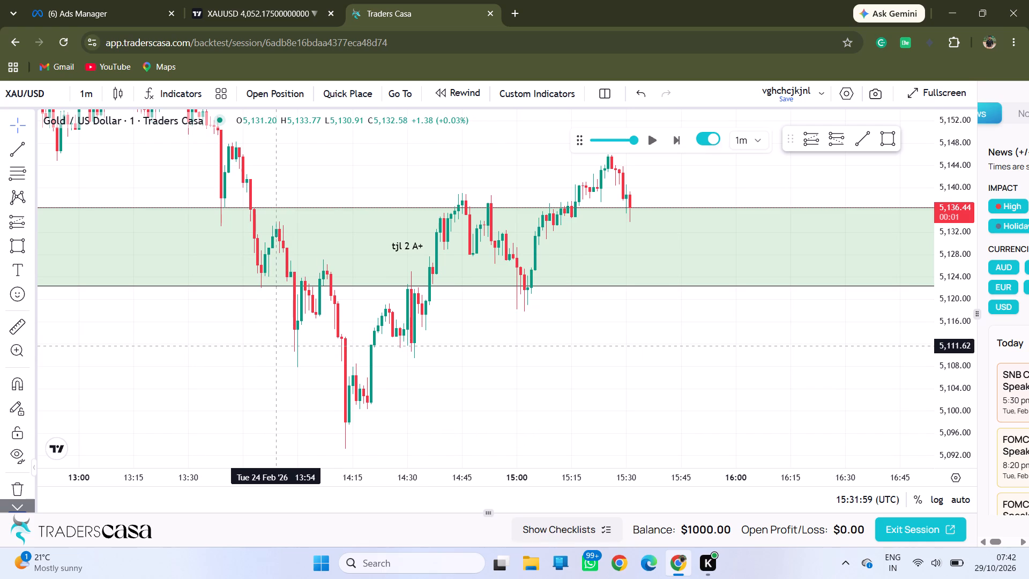
left_click_drag(276, 346, 361, 356)
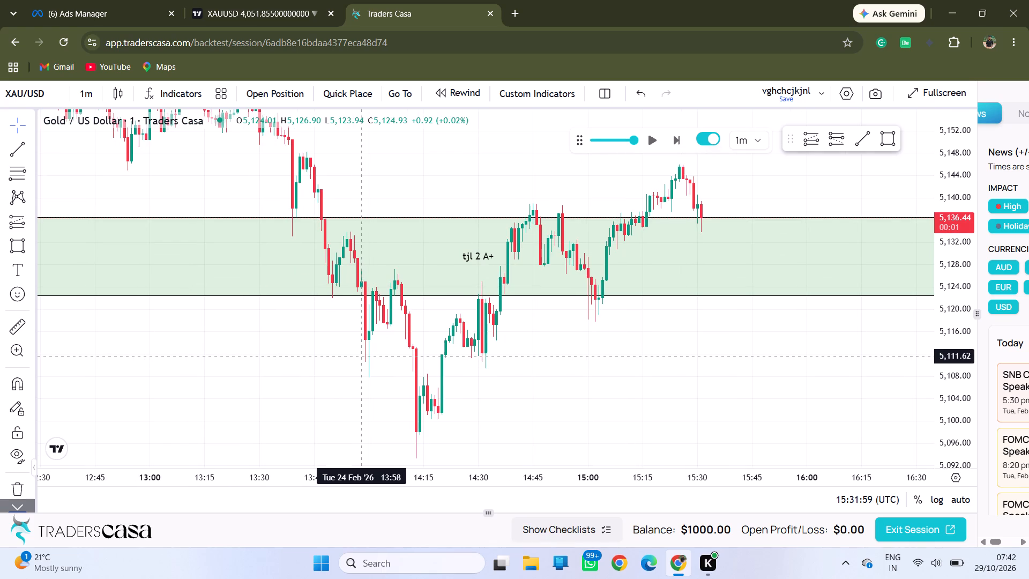
left_click_drag(361, 356, 362, 345)
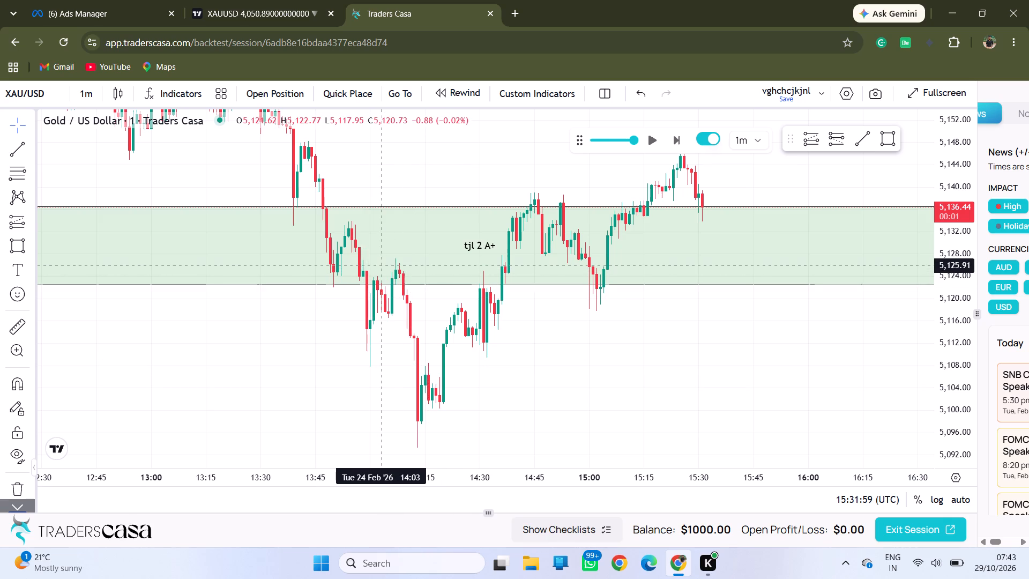
left_click_drag(600, 345, 516, 354)
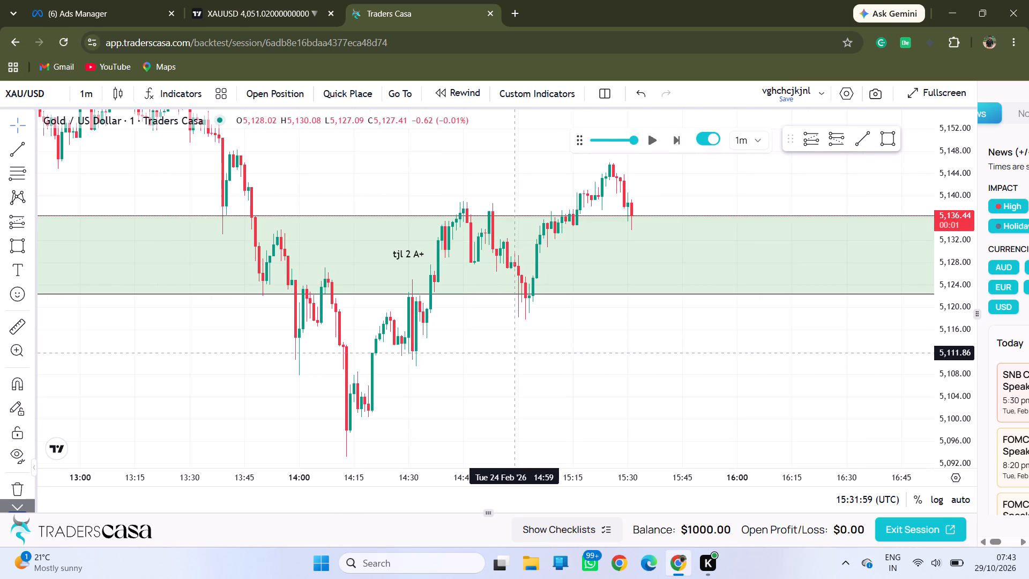
left_click(22, 214)
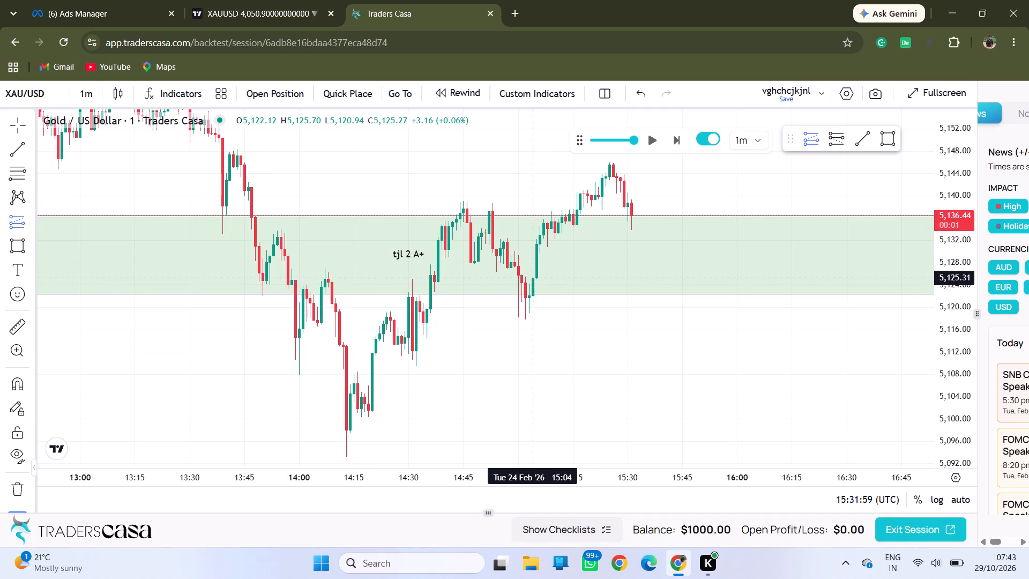
left_click(534, 278)
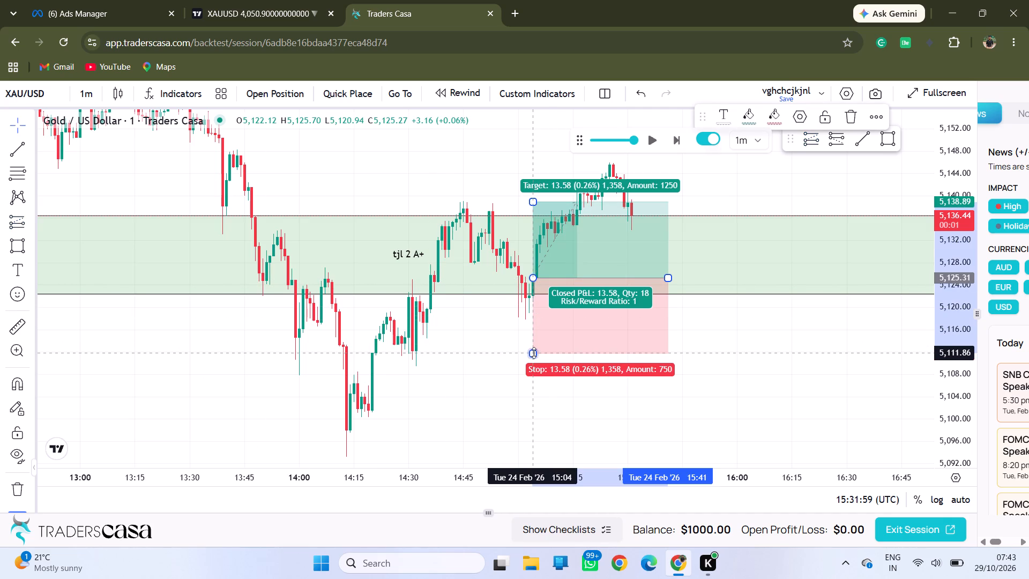
left_click_drag(534, 353, 584, 321)
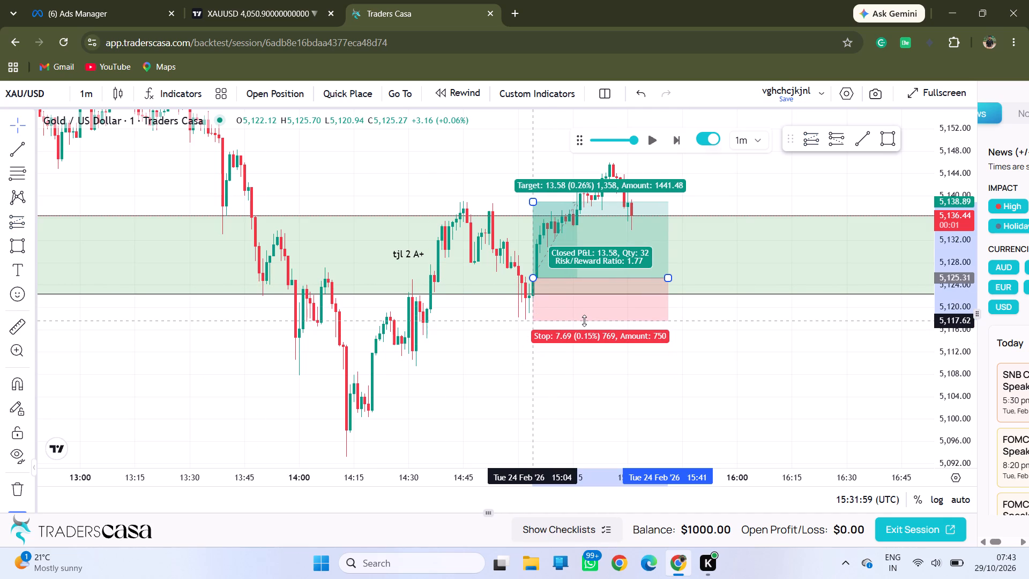
left_click_drag(584, 321, 585, 321)
left_click_drag(585, 321, 615, 306)
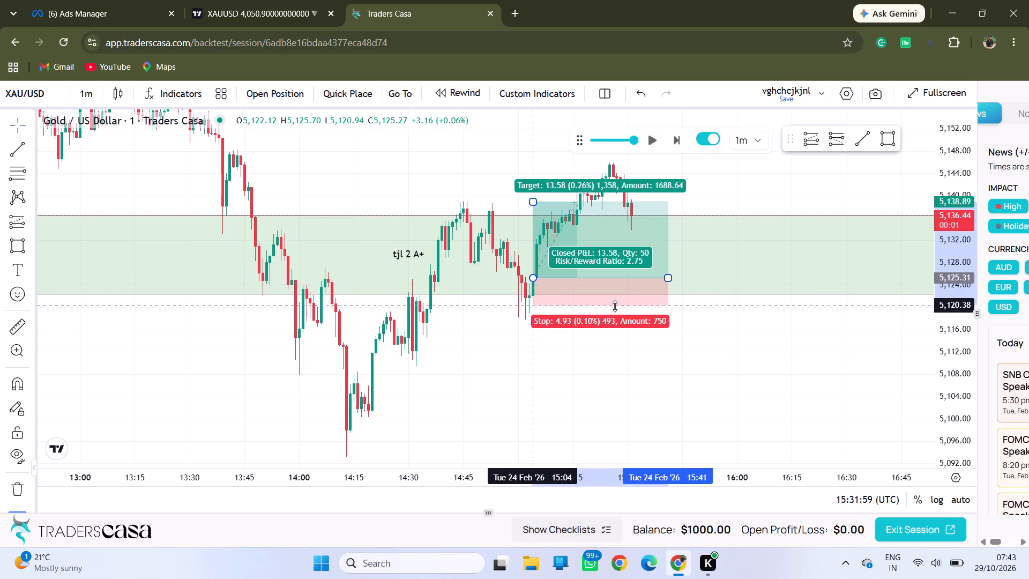
left_click_drag(615, 306, 615, 310)
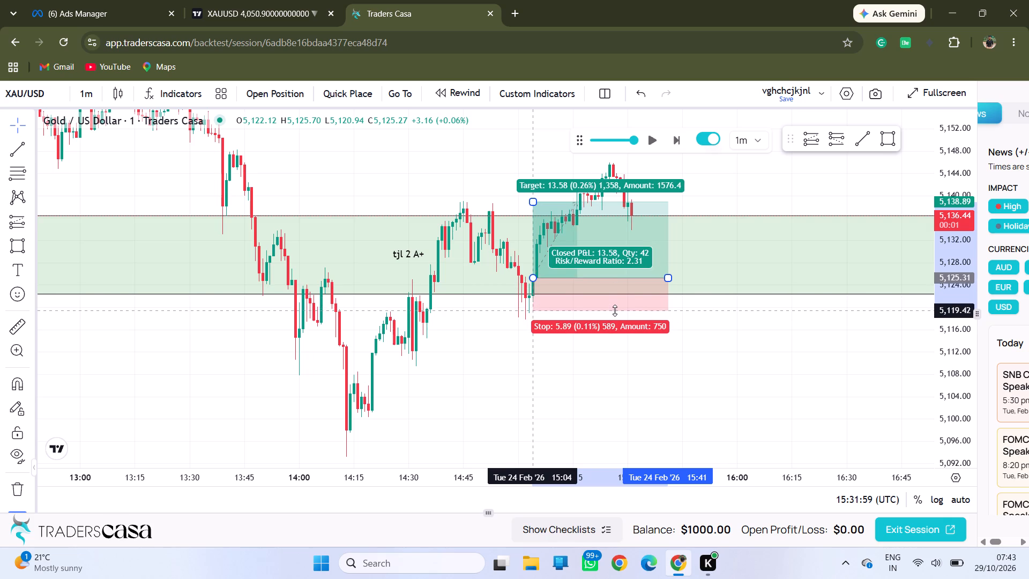
left_click_drag(615, 310, 615, 306)
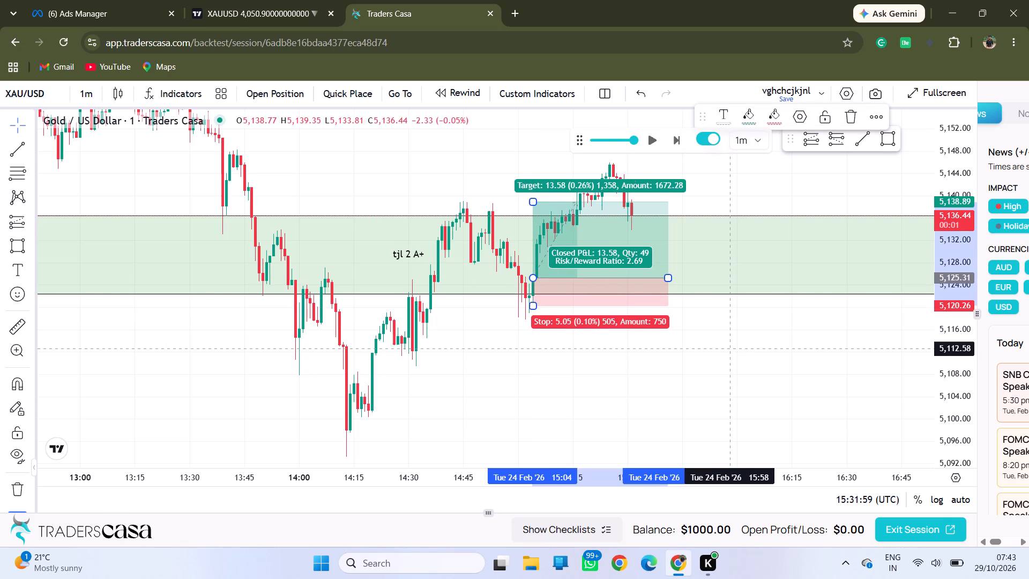
left_click(728, 349)
Switch the chart to the 5-minute timeframe and examine the long position against the "tjl 2 A+" zone.
left_click_drag(728, 349, 700, 369)
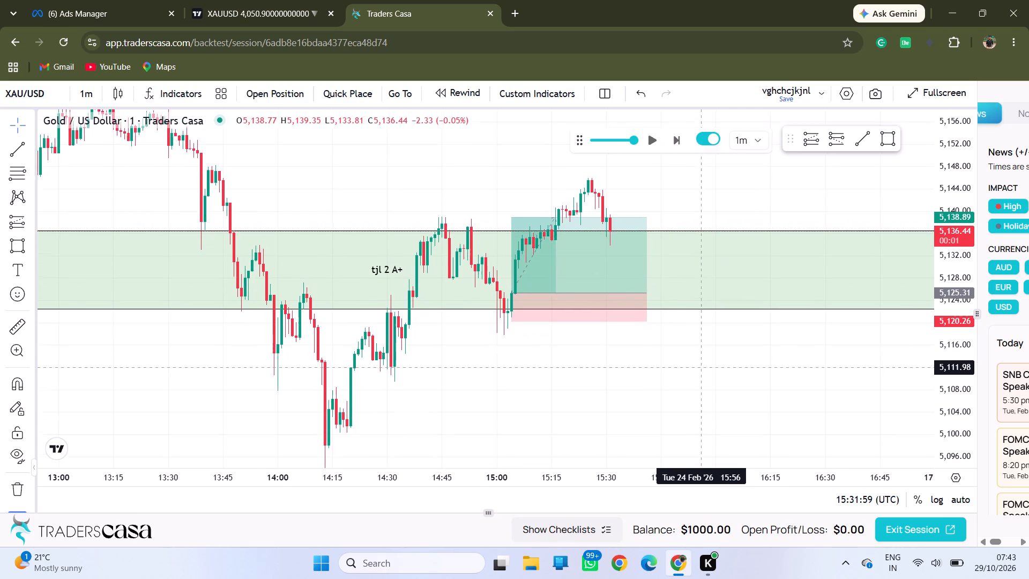
left_click_drag(700, 369, 691, 375)
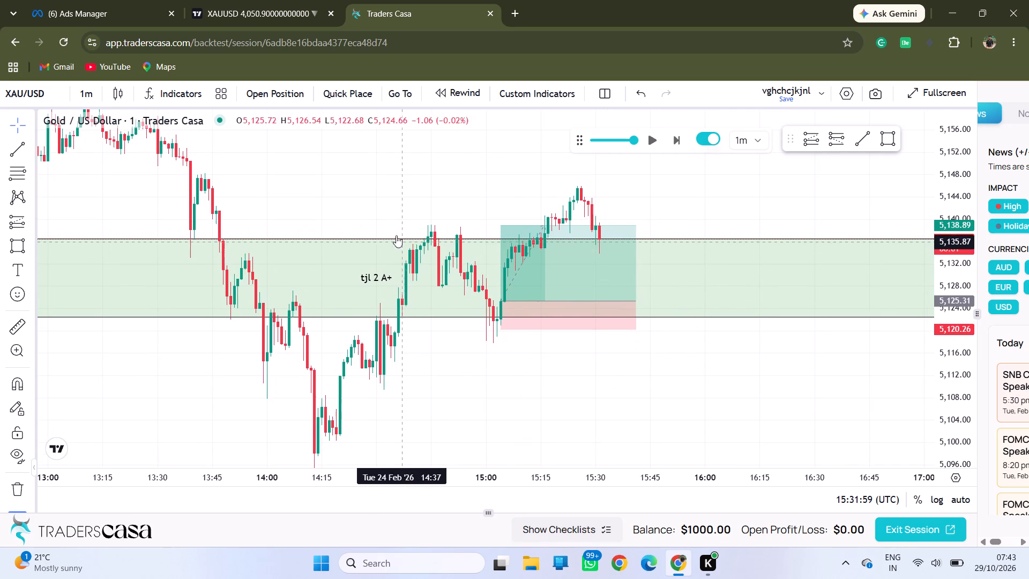
left_click_drag(392, 225, 503, 311)
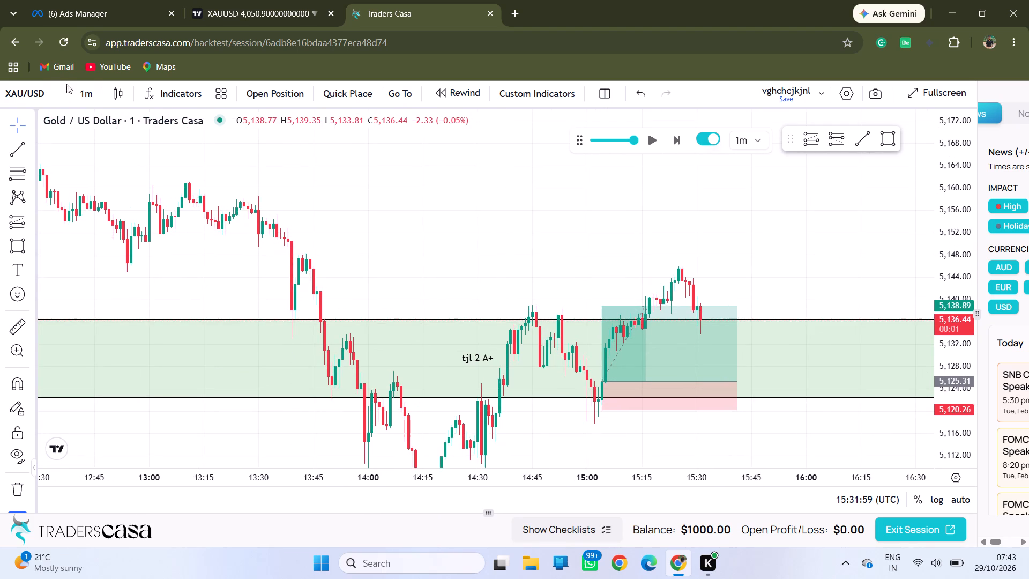
left_click(78, 93)
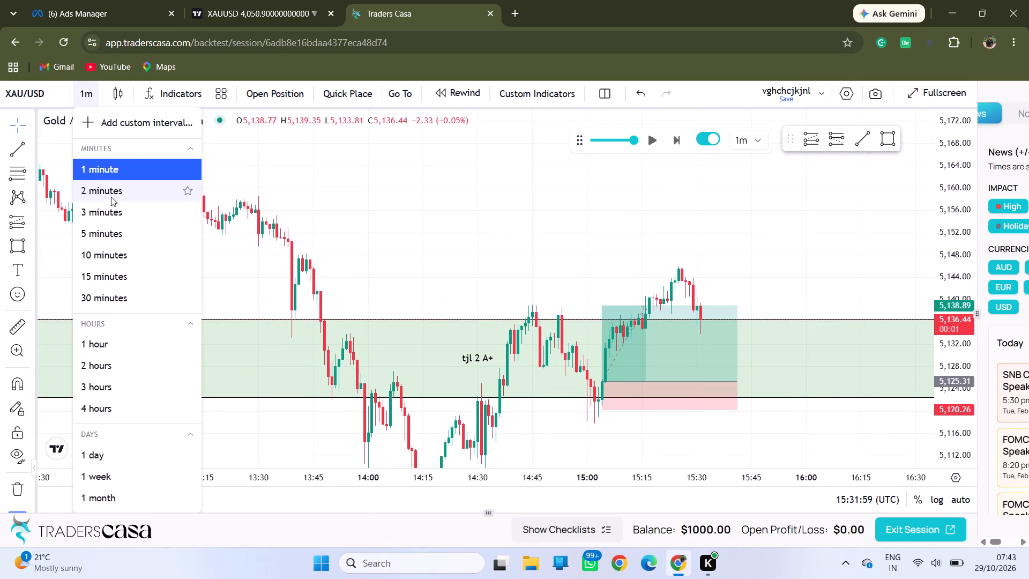
left_click(107, 241)
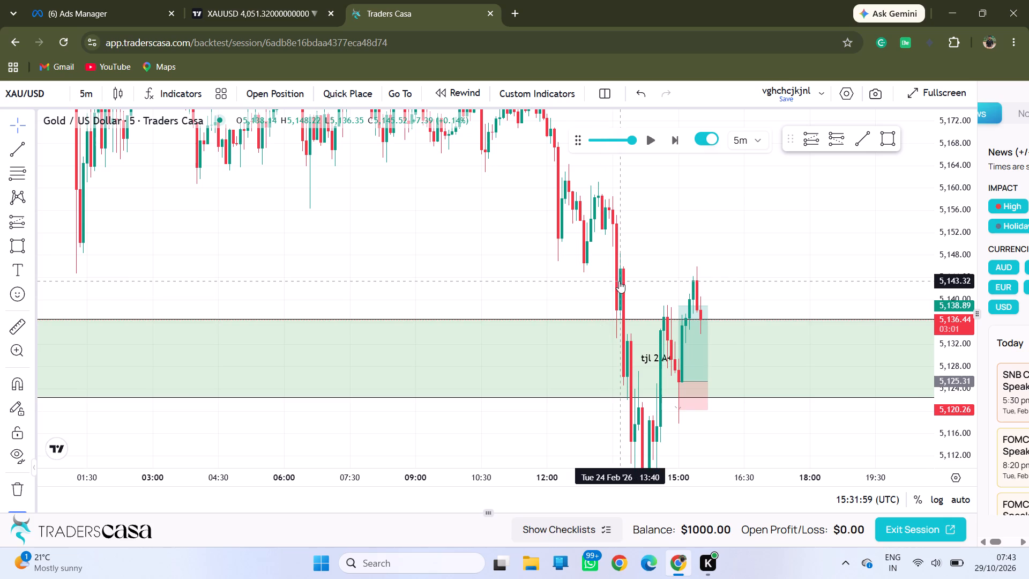
left_click_drag(619, 281, 471, 262)
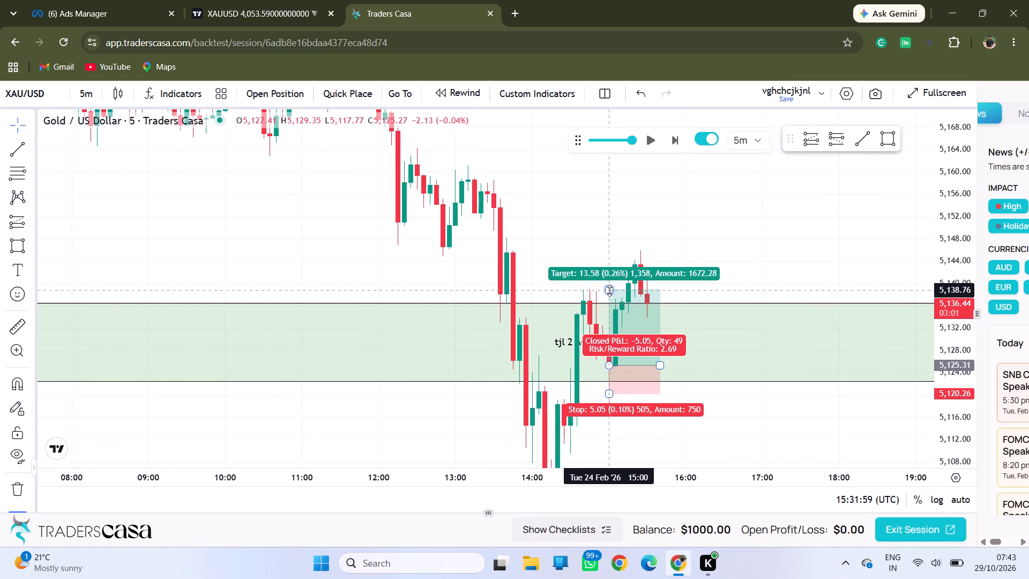
Switch the chart back to the 1-minute timeframe and review the earlier price action leading into the long position.
left_click(90, 94)
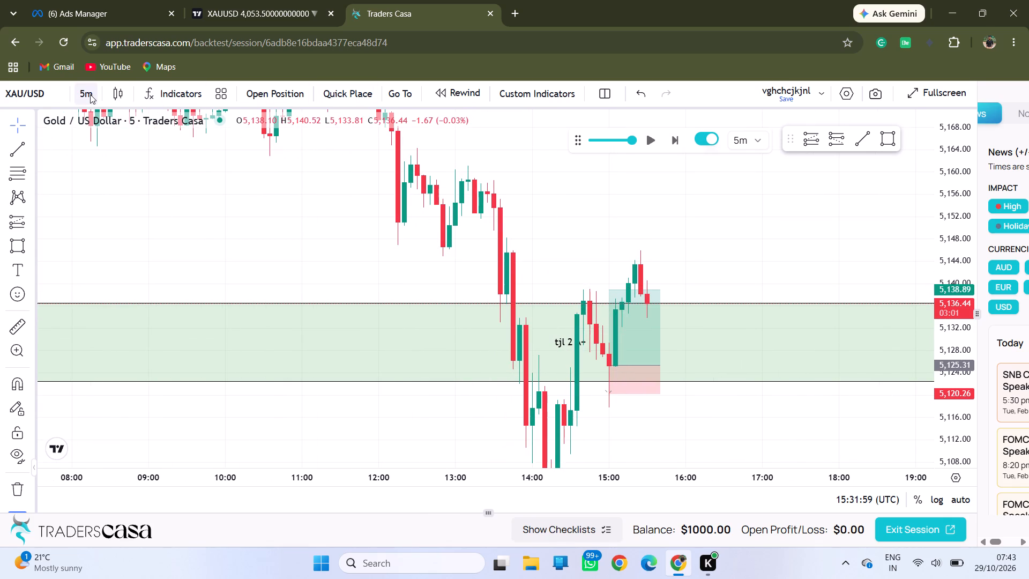
left_click(138, 169)
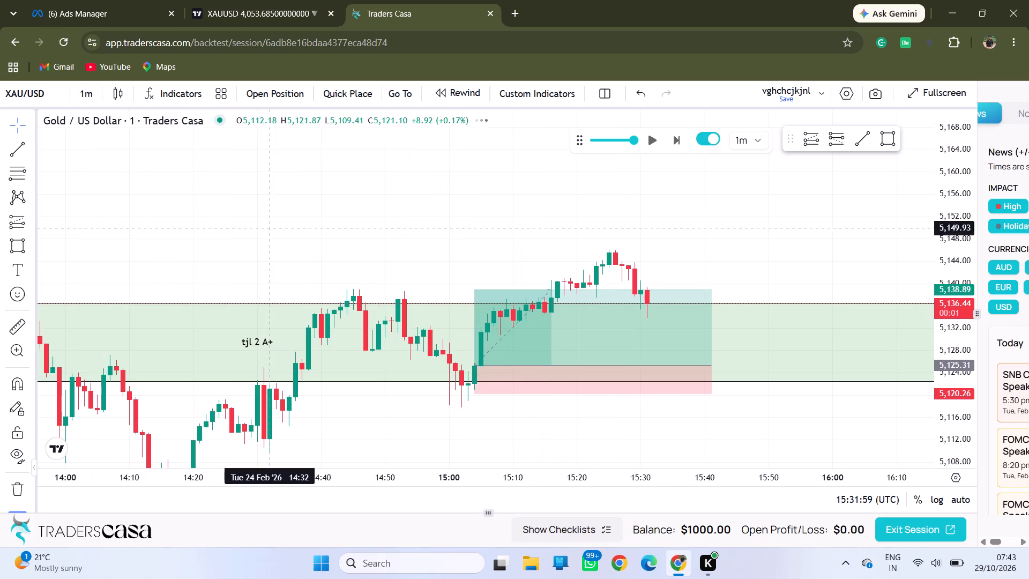
left_click_drag(648, 261, 597, 261)
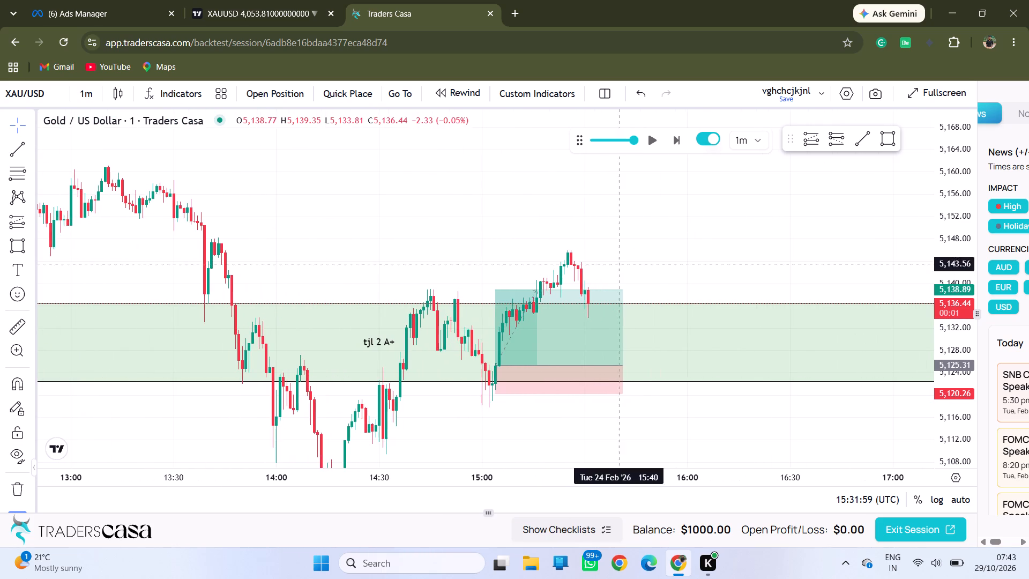
left_click_drag(473, 247, 704, 271)
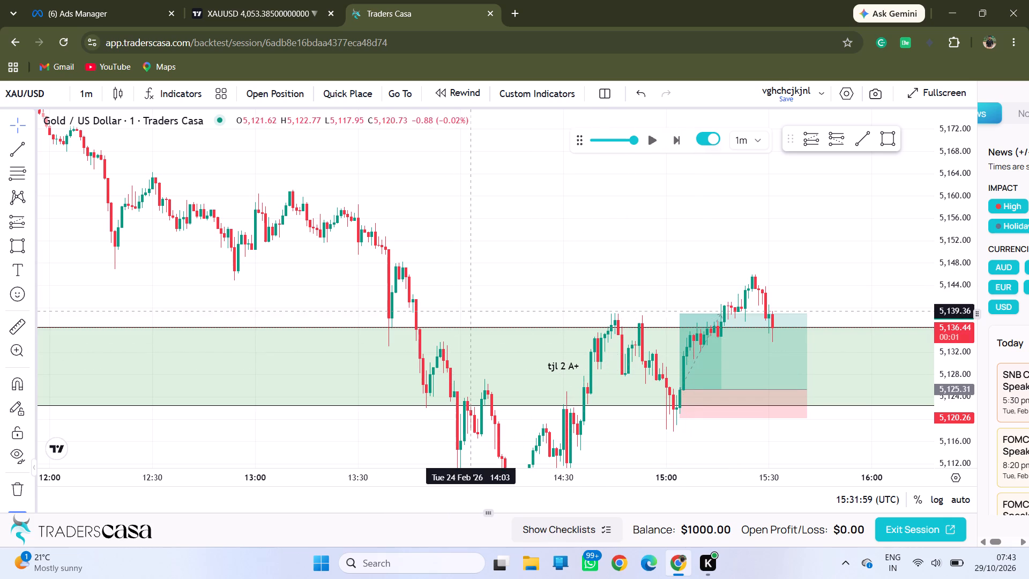
Raise the long position's target to about 5,147.04, above the recent swing high.
left_click_drag(680, 314, 704, 292)
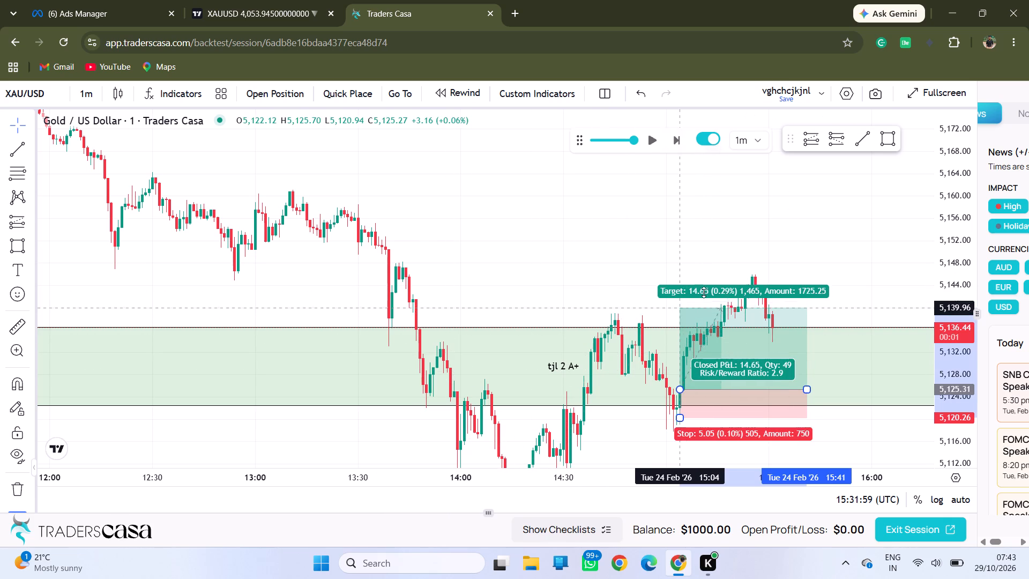
left_click_drag(704, 292, 717, 269)
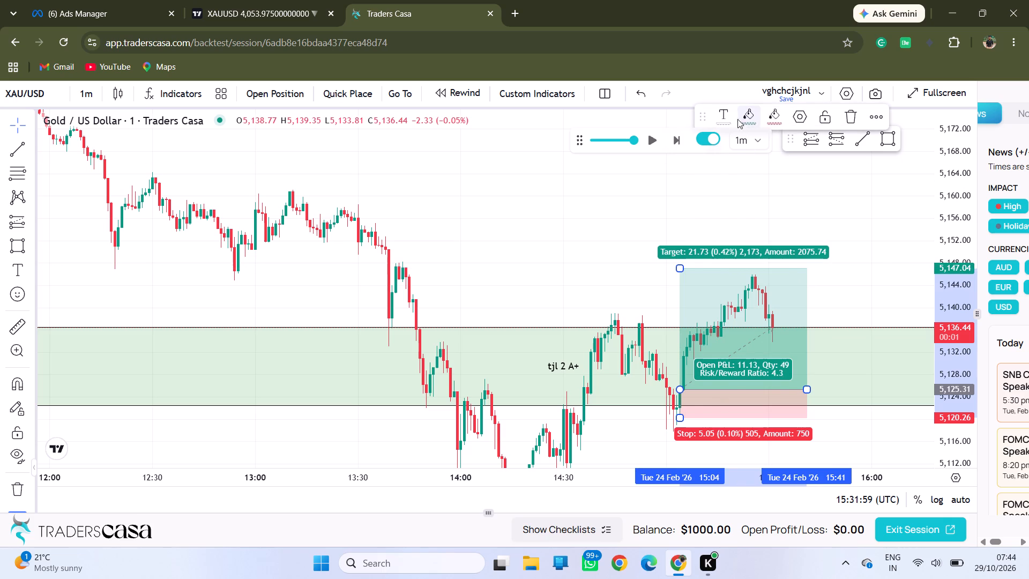
Replay the 1-minute price action past the long position's 5,147.04 target, pause at about 15:46, and deselect the position.
left_click(651, 138)
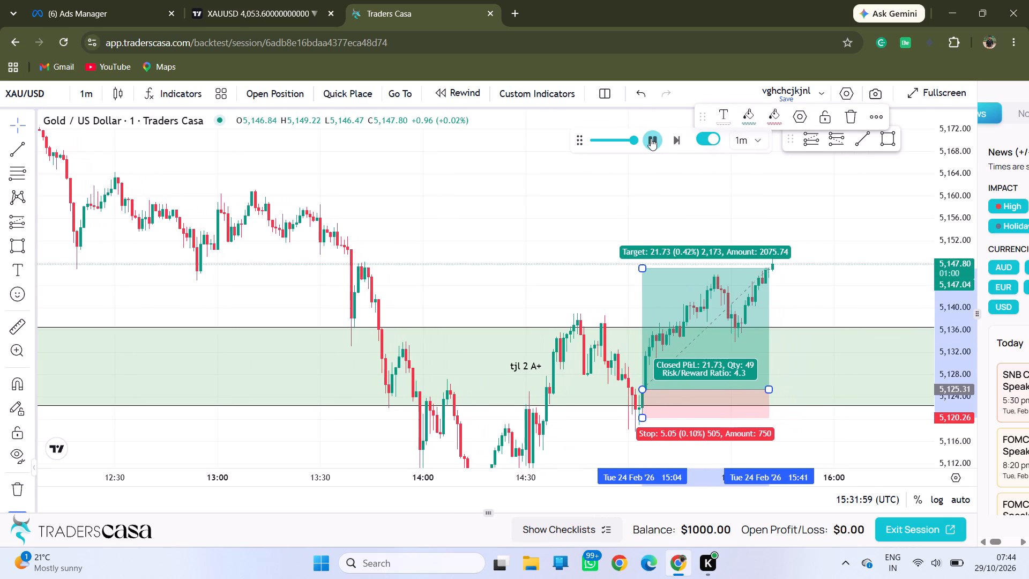
left_click(651, 138)
left_click(800, 262)
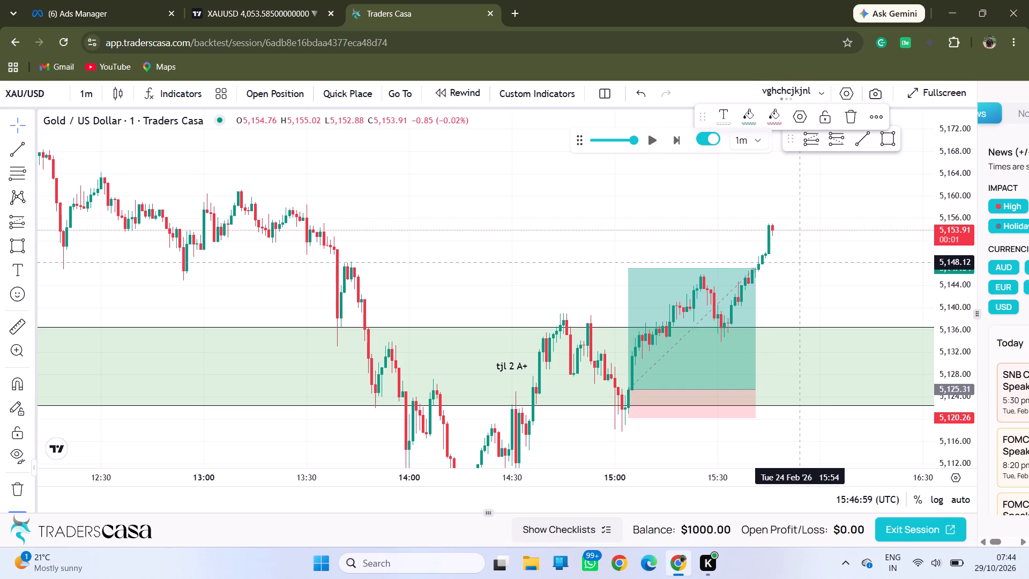
Examine the long position against the "tjl 2 A+" zone and the price action from about 14:00 that precedes the entry.
left_click_drag(800, 262, 638, 253)
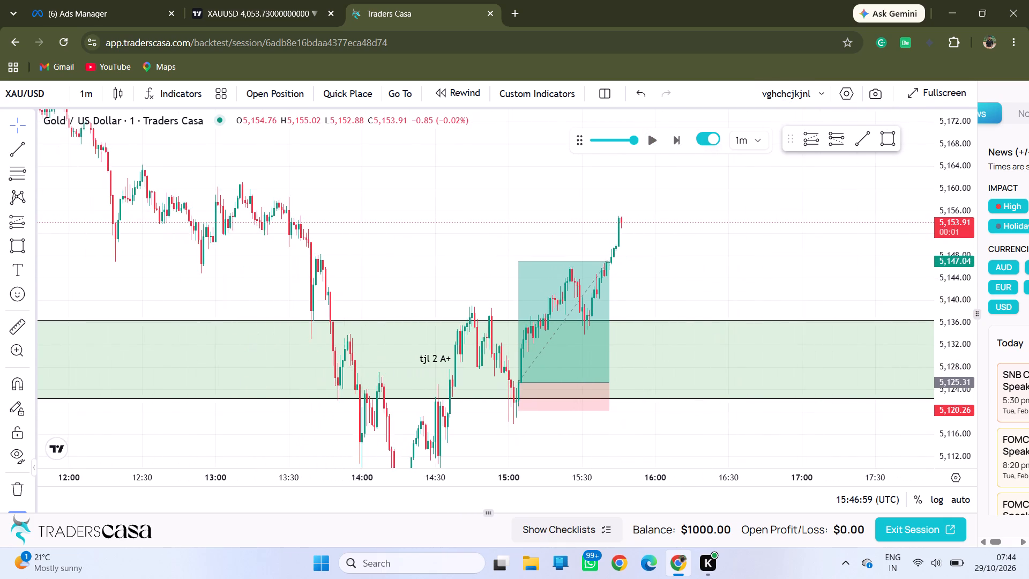
left_click_drag(950, 253, 951, 406)
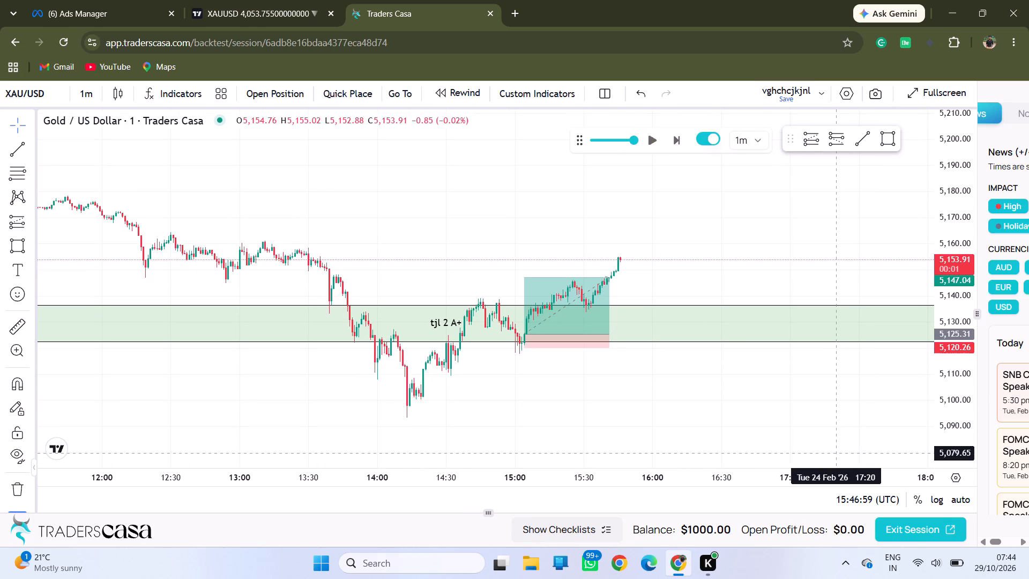
left_click_drag(942, 346, 924, 166)
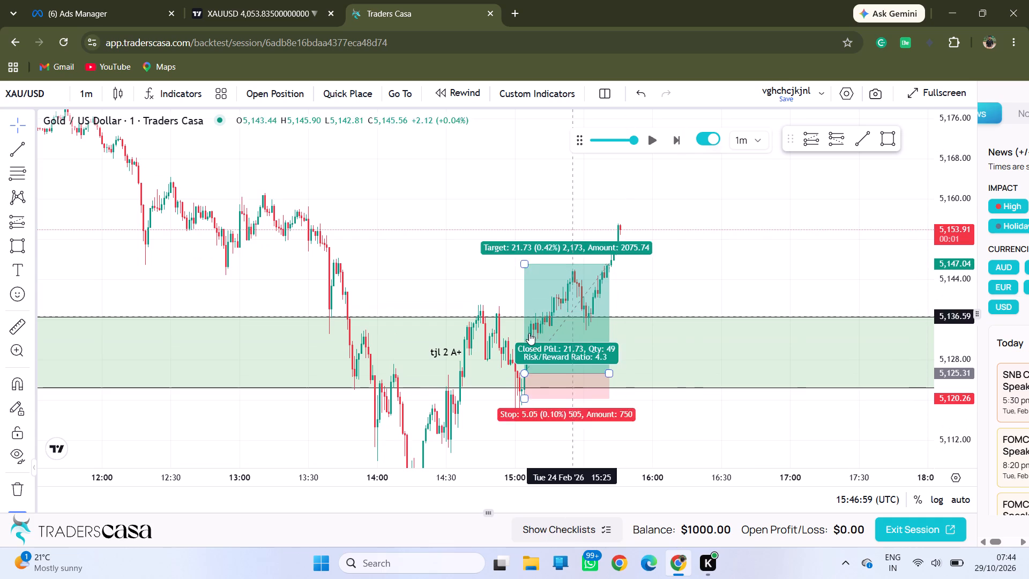
left_click_drag(433, 422, 439, 285)
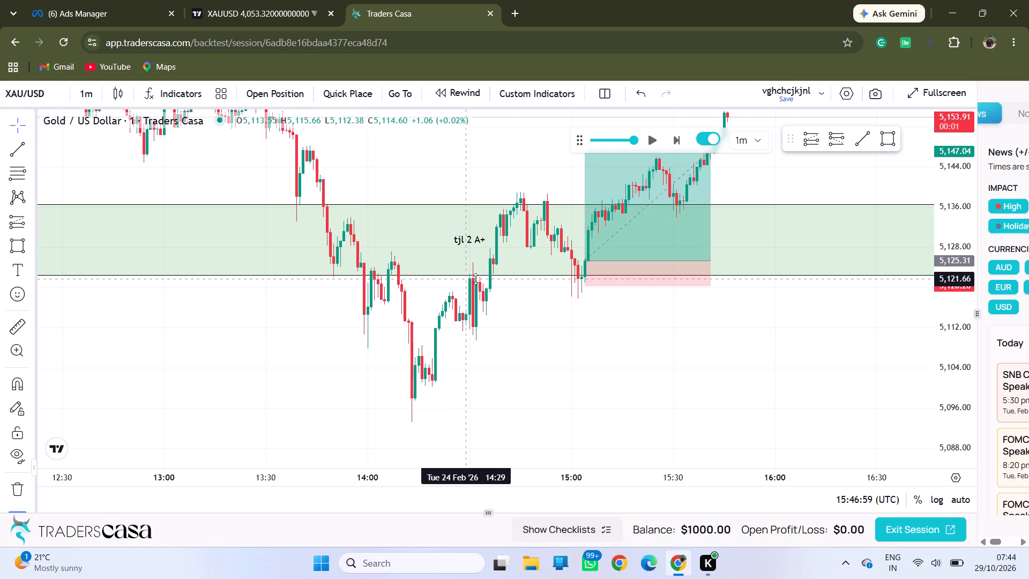
left_click_drag(510, 294, 520, 336)
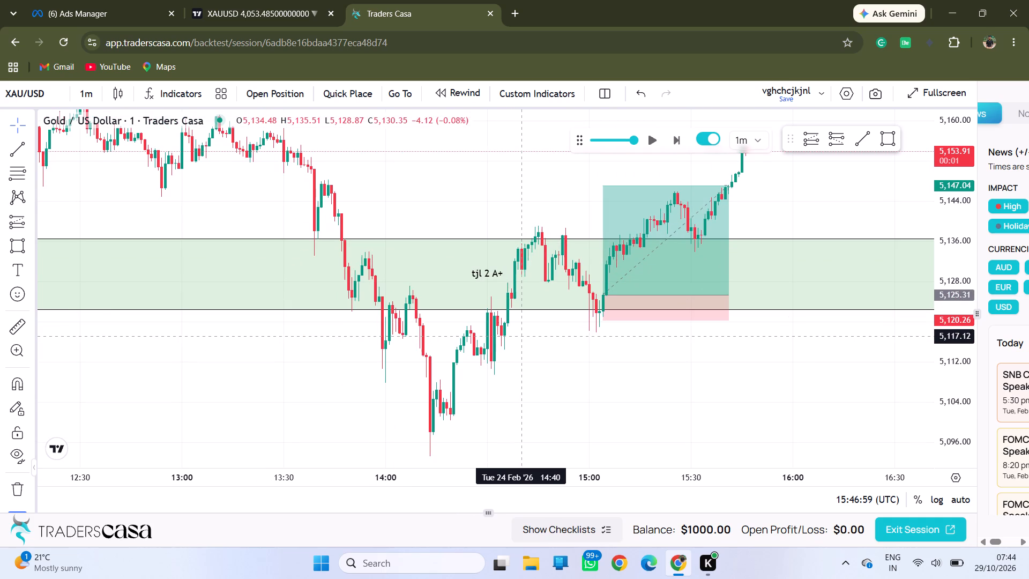
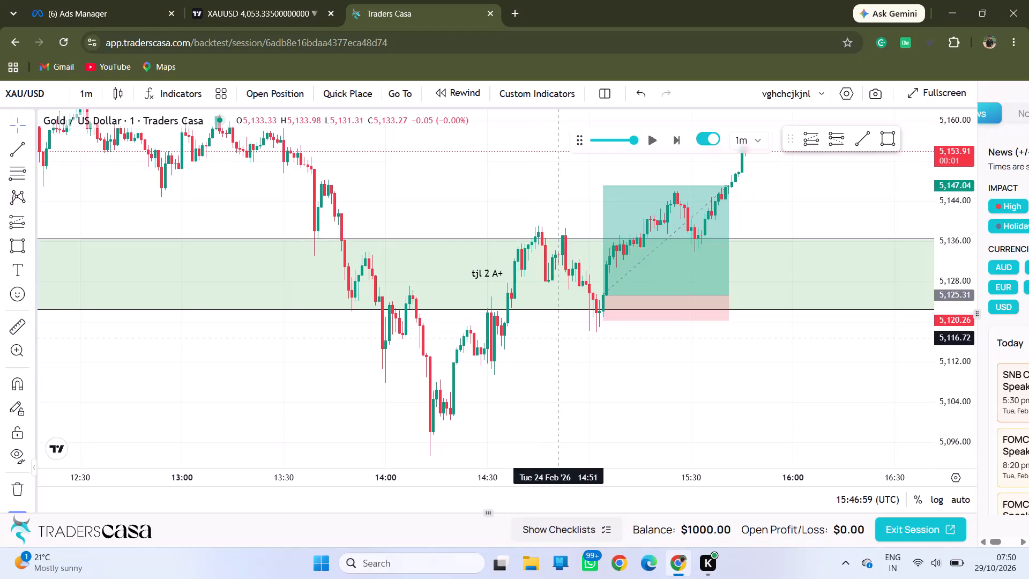
Examine the 1-minute price action around the "tjl 2 A+" zone and the long position's entry, from about 14:00 to 15:45.
left_click_drag(561, 338, 461, 368)
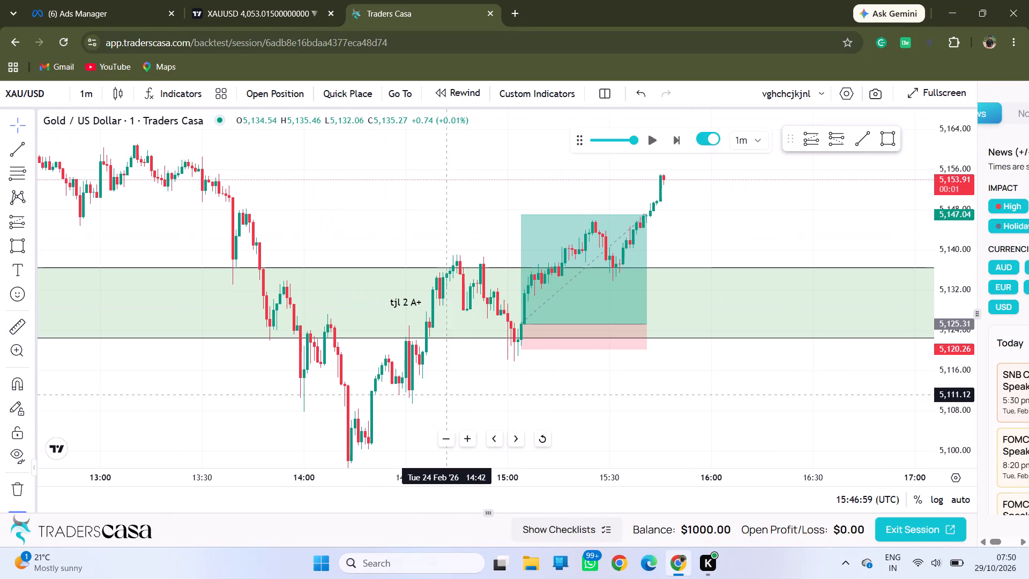
left_click_drag(475, 374, 497, 374)
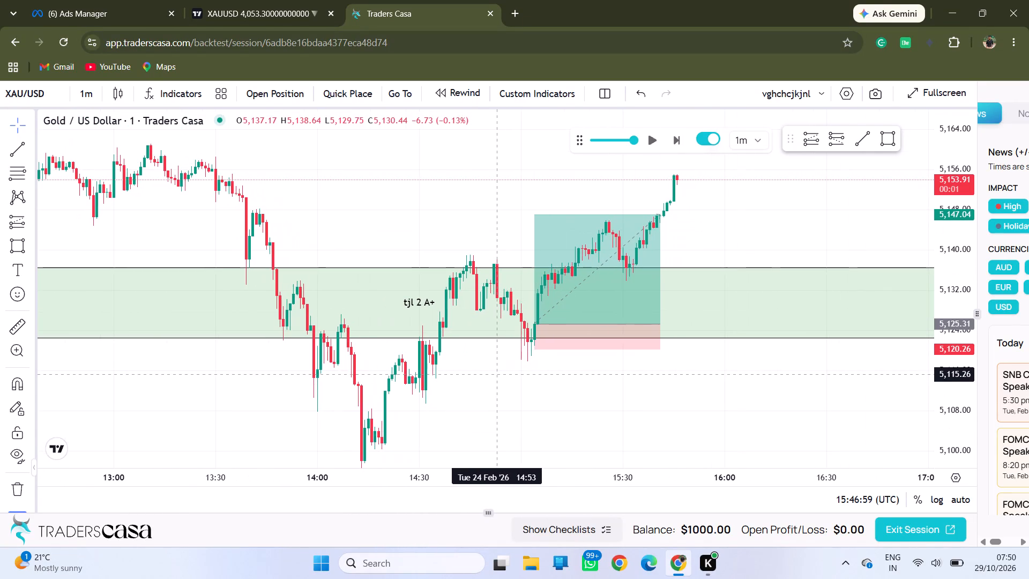
left_click_drag(466, 377, 513, 374)
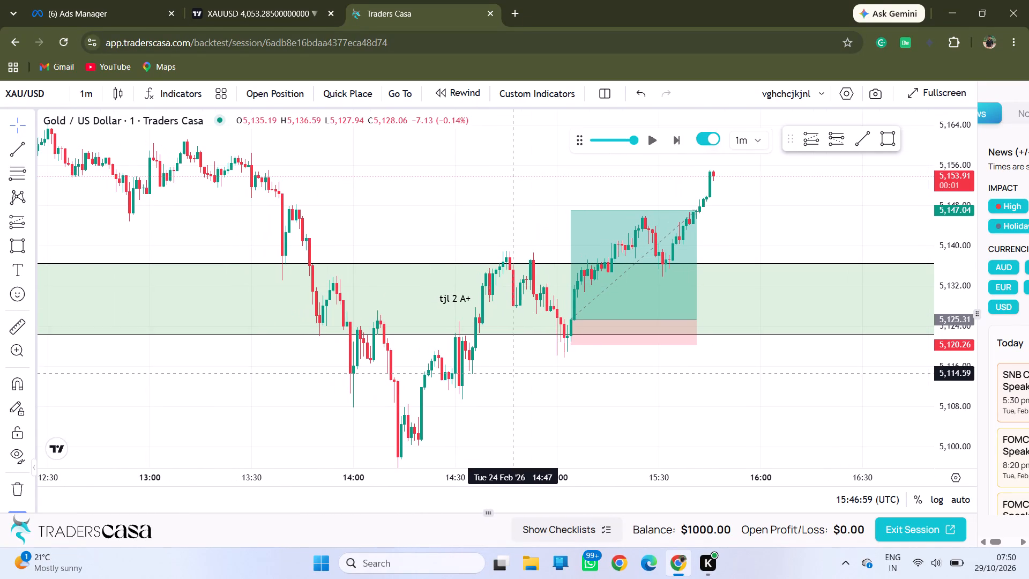
left_click_drag(436, 402, 530, 351)
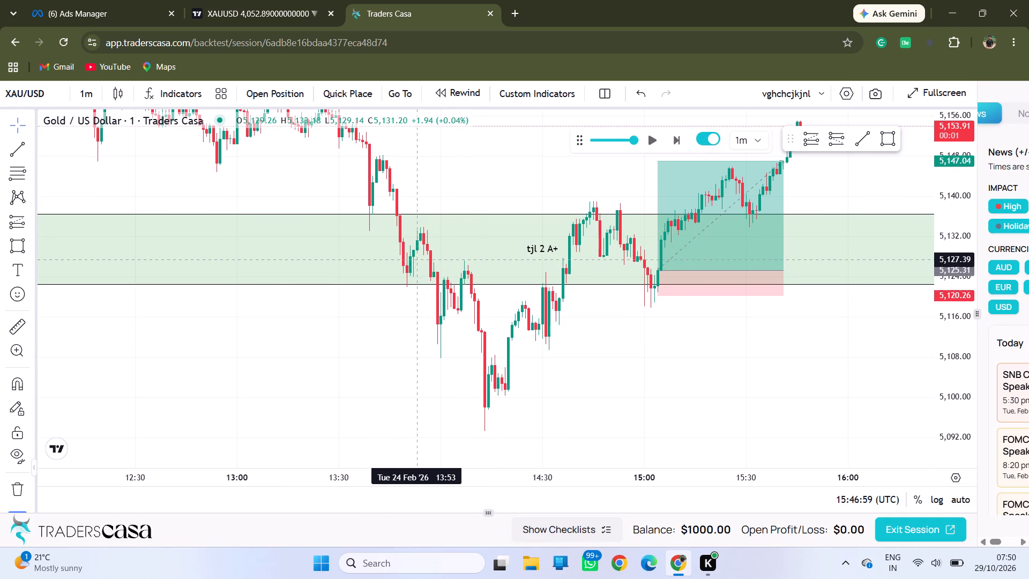
left_click_drag(548, 326, 510, 324)
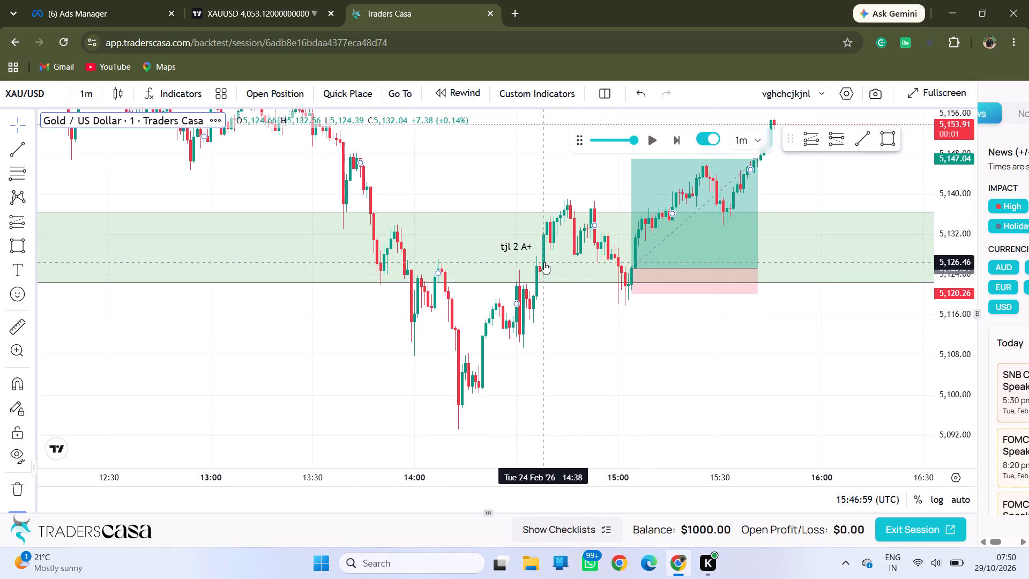
left_click_drag(973, 394, 955, 236)
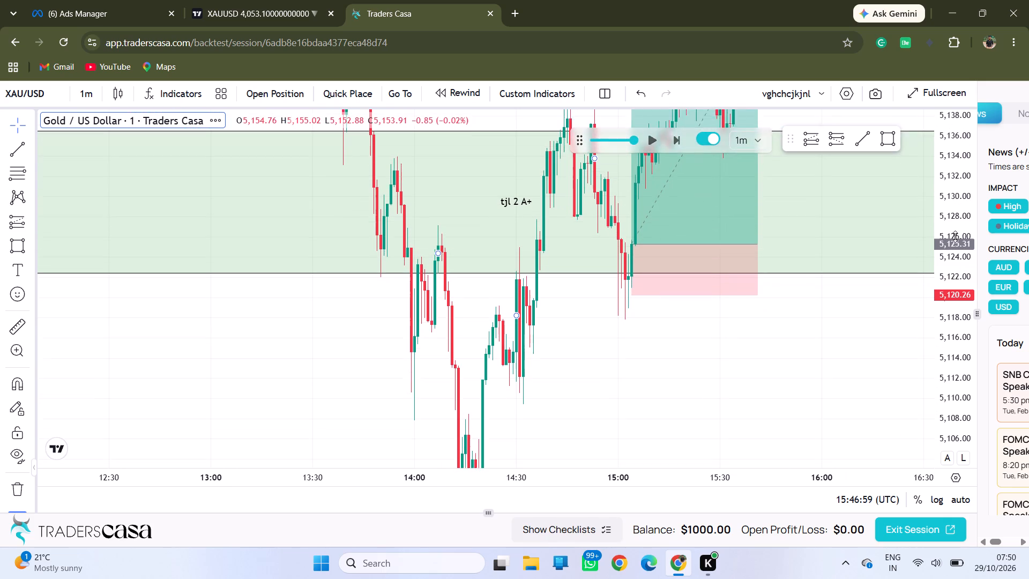
left_click_drag(955, 236, 955, 231)
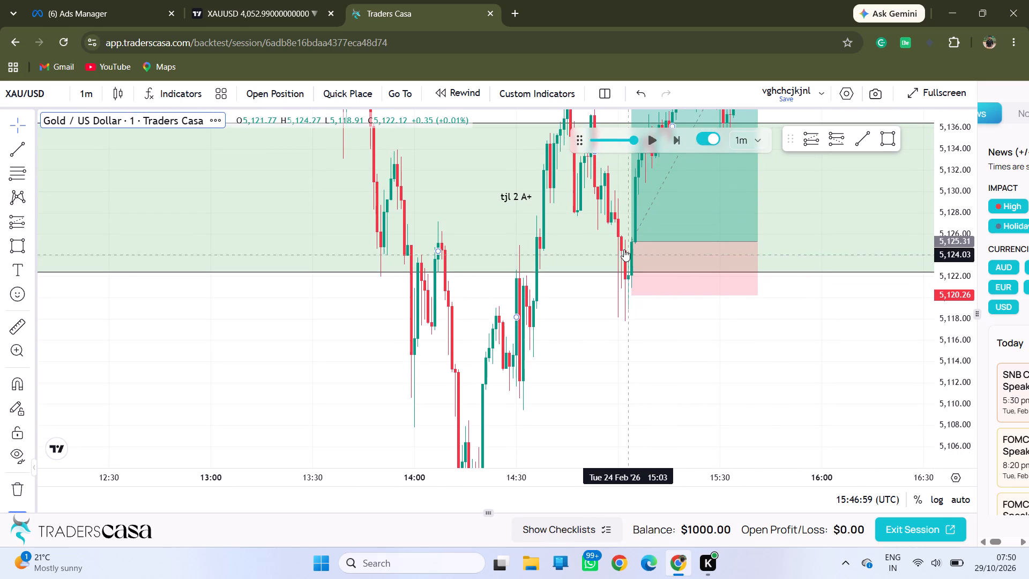
left_click(624, 249)
left_click_drag(603, 243, 605, 343)
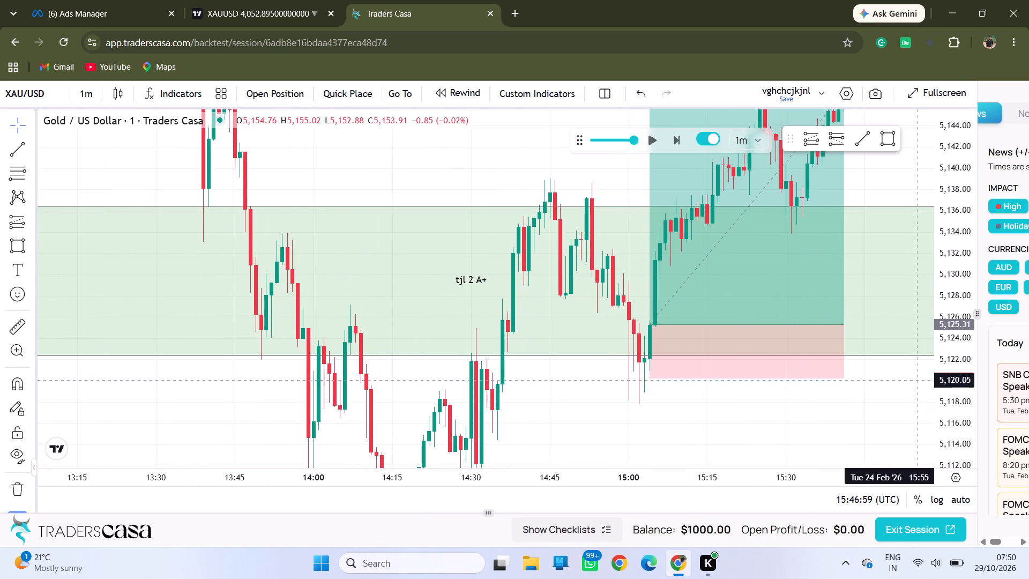
left_click_drag(951, 391, 921, 189)
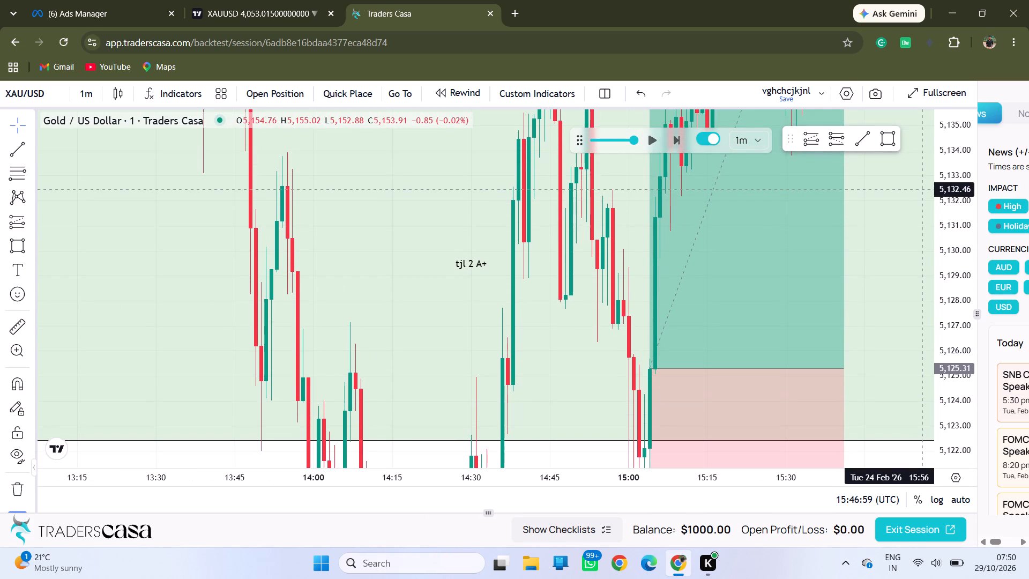
left_click_drag(921, 189, 963, 417)
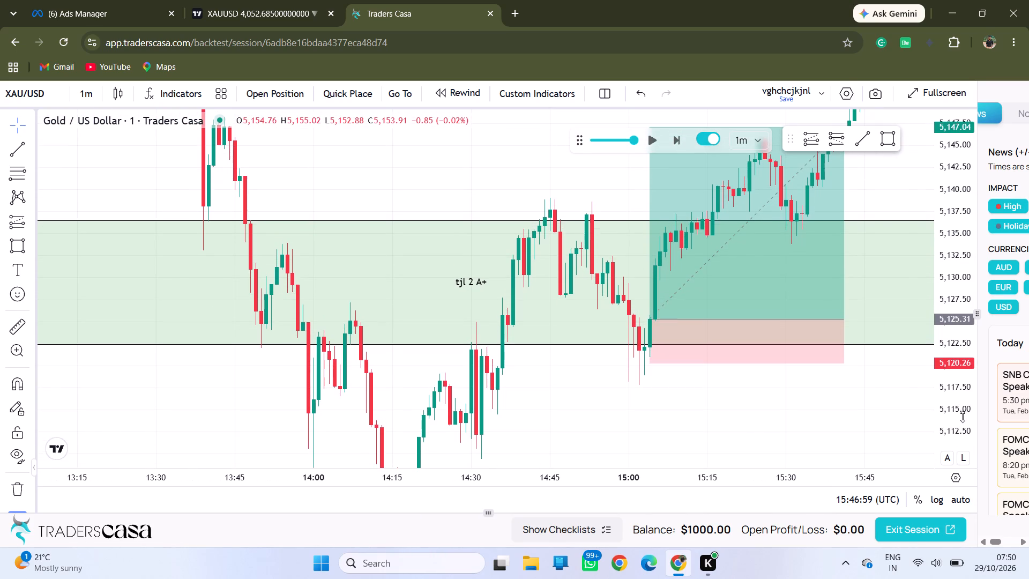
left_click_drag(753, 436, 691, 428)
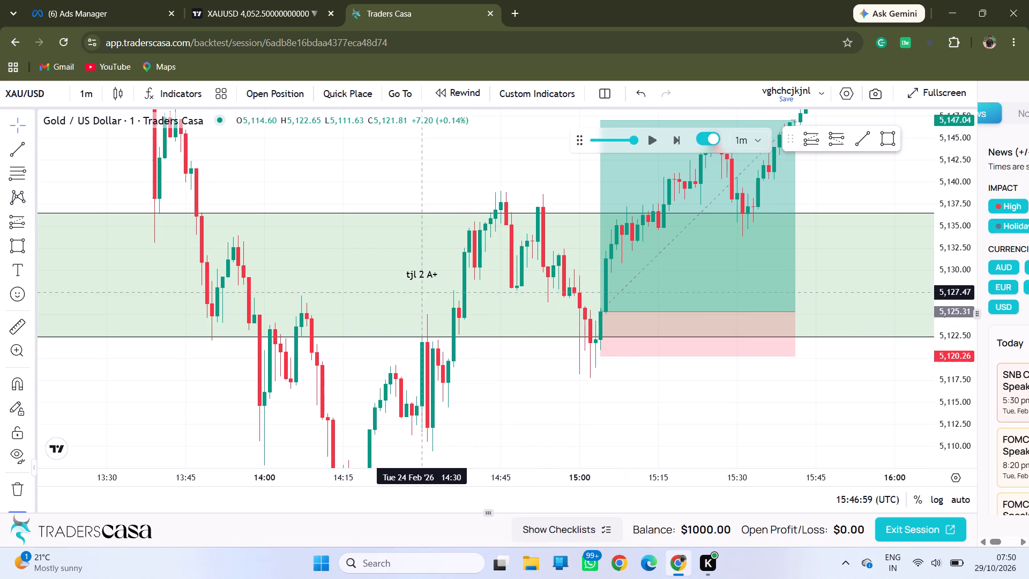
left_click_drag(482, 350, 451, 327)
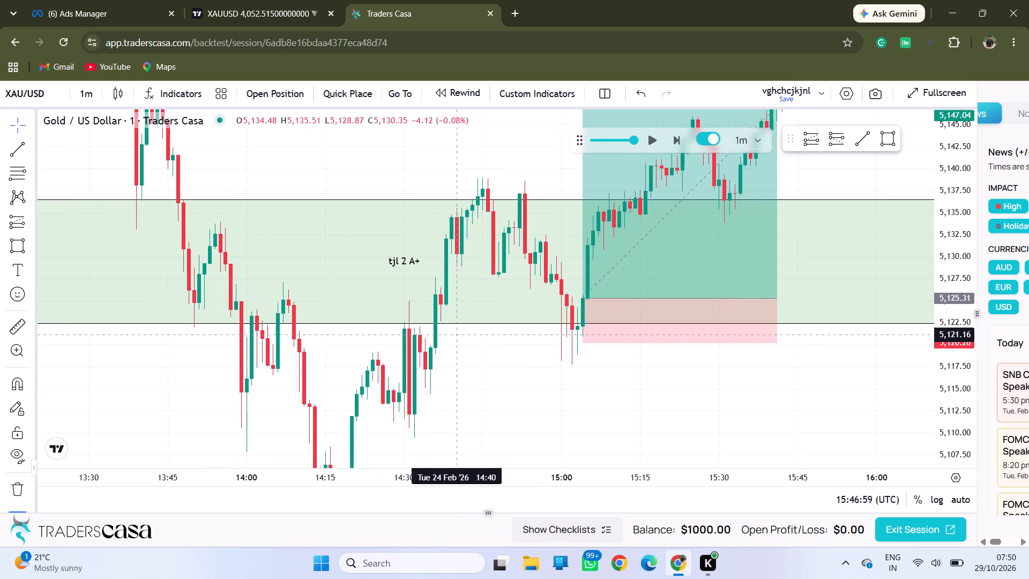
left_click_drag(451, 327, 450, 322)
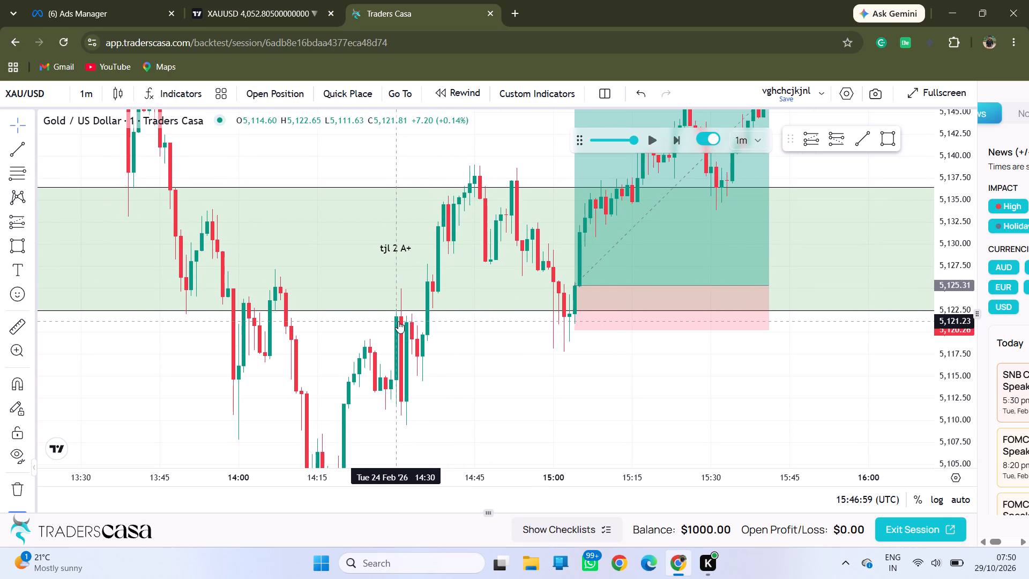
left_click_drag(559, 380, 397, 412)
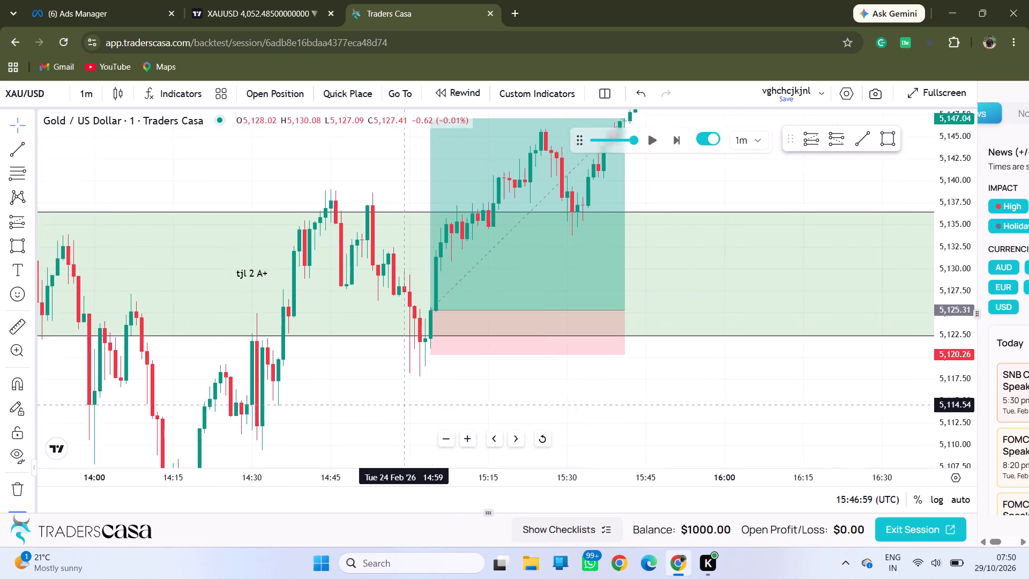
left_click_drag(397, 412, 510, 408)
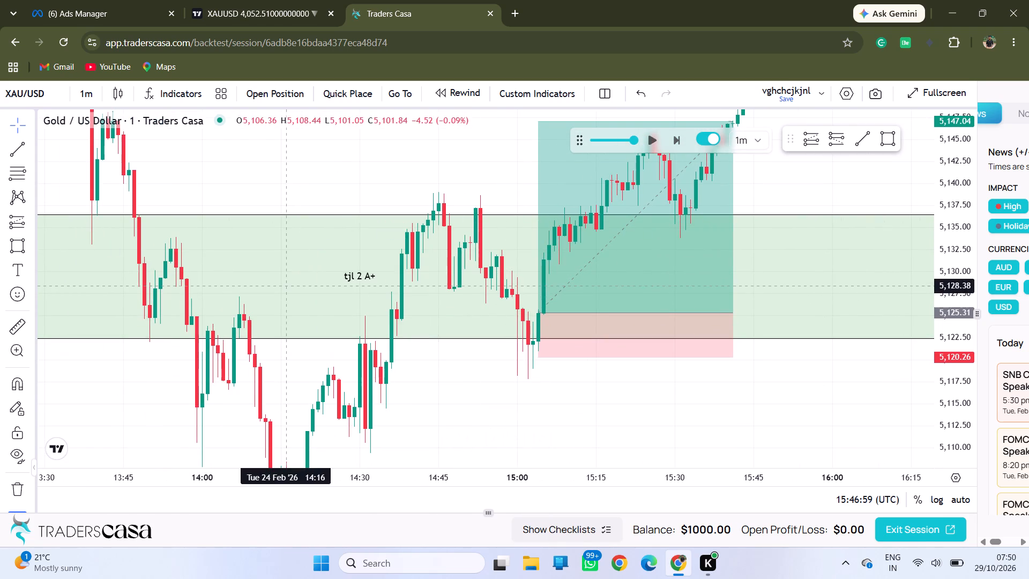
Switch the chart to the 1-hour timeframe and view the "tjl 2 A+" zone together with the surrounding "tjl 1" levels.
left_click(91, 95)
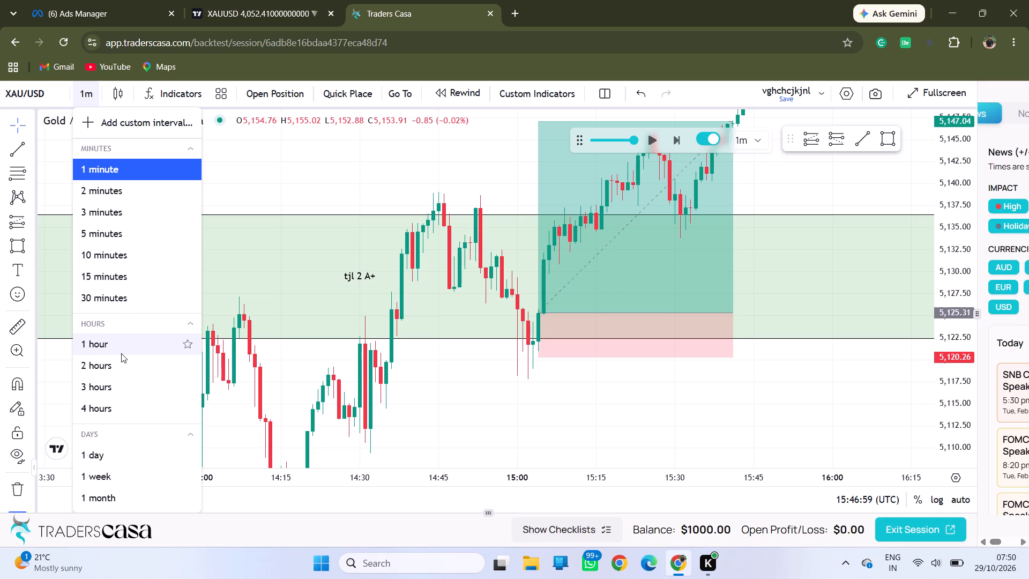
left_click(109, 343)
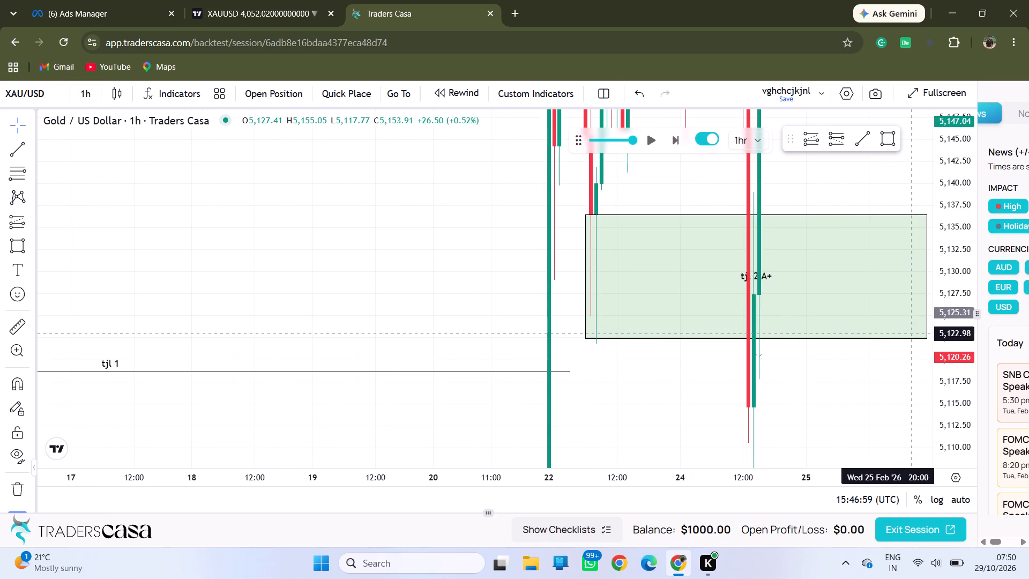
left_click_drag(965, 222, 978, 366)
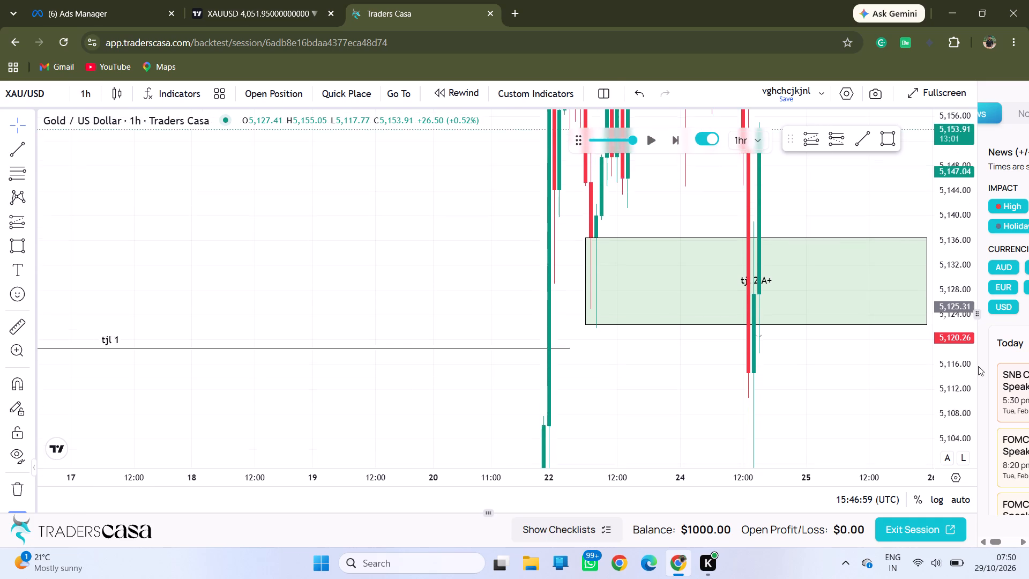
left_click_drag(978, 366, 965, 481)
left_click_drag(954, 285, 956, 325)
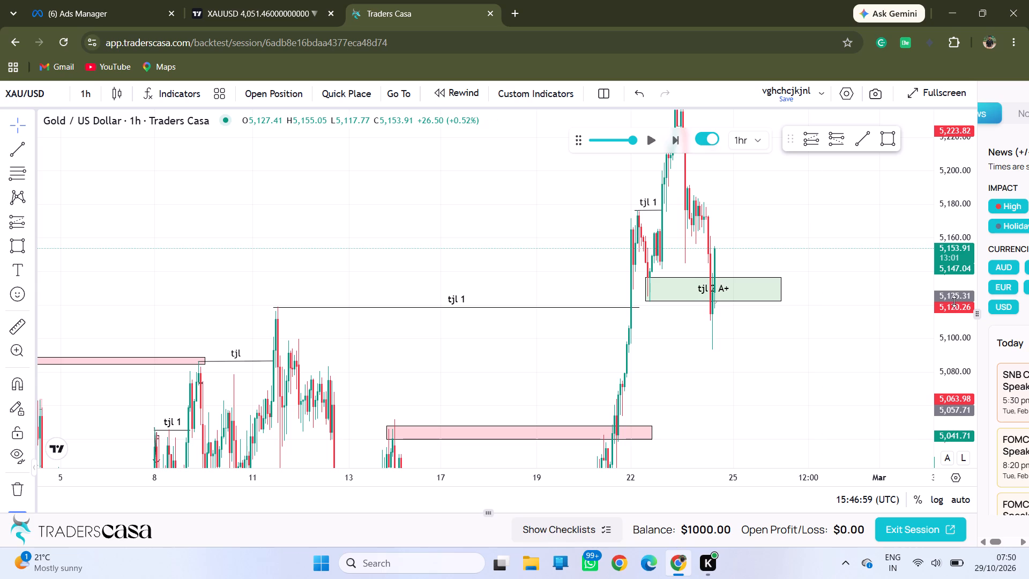
left_click_drag(952, 299, 958, 383)
left_click_drag(737, 355, 766, 314)
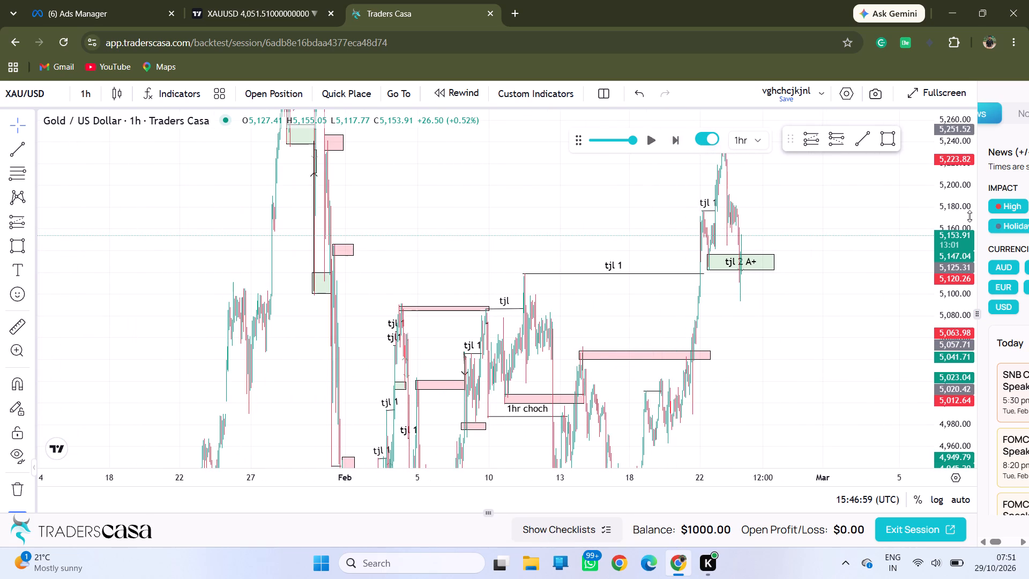
Review the wider 1-hour market structure and its marked tjl, choch and supply/demand zones from late January to 24 February.
left_click_drag(967, 216, 986, 378)
left_click_drag(858, 378, 787, 276)
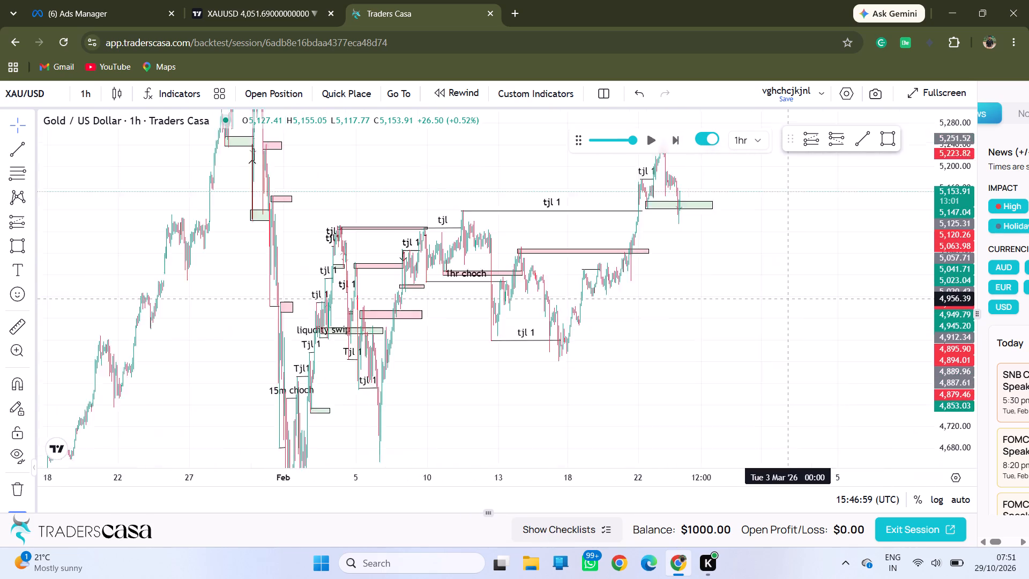
left_click_drag(787, 276, 853, 321)
left_click_drag(802, 316, 770, 310)
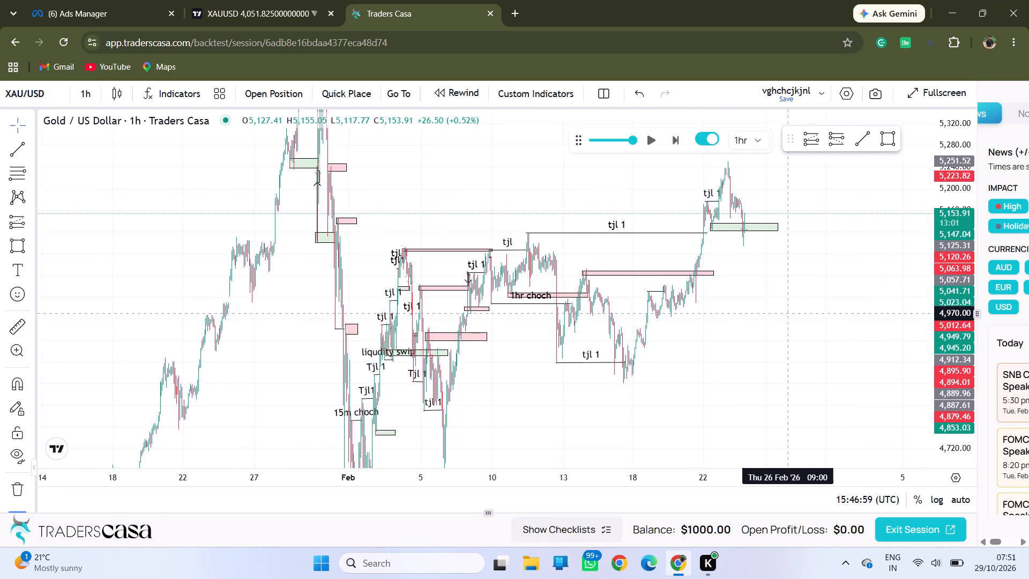
left_click_drag(770, 310, 766, 310)
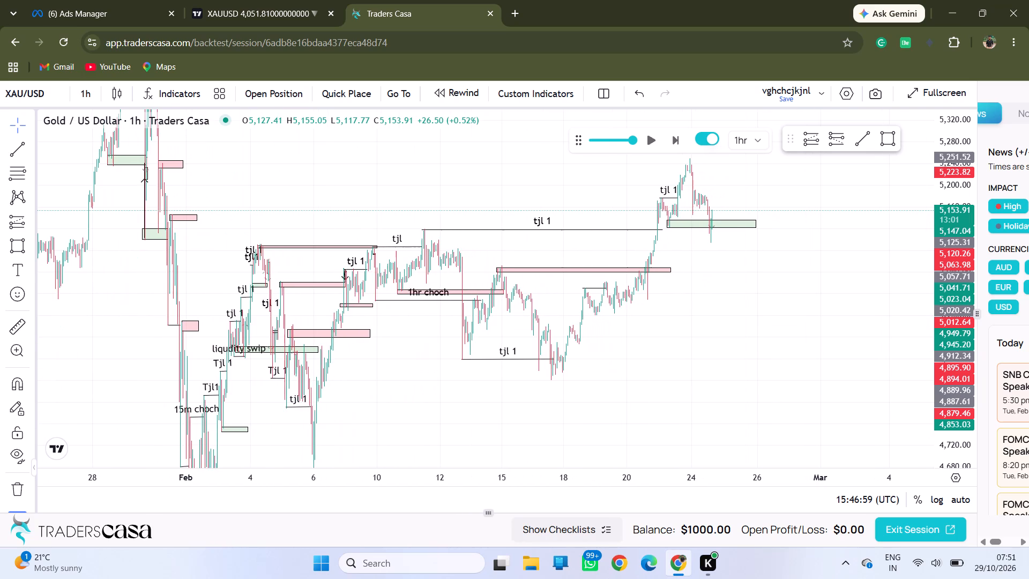
left_click_drag(786, 342, 739, 351)
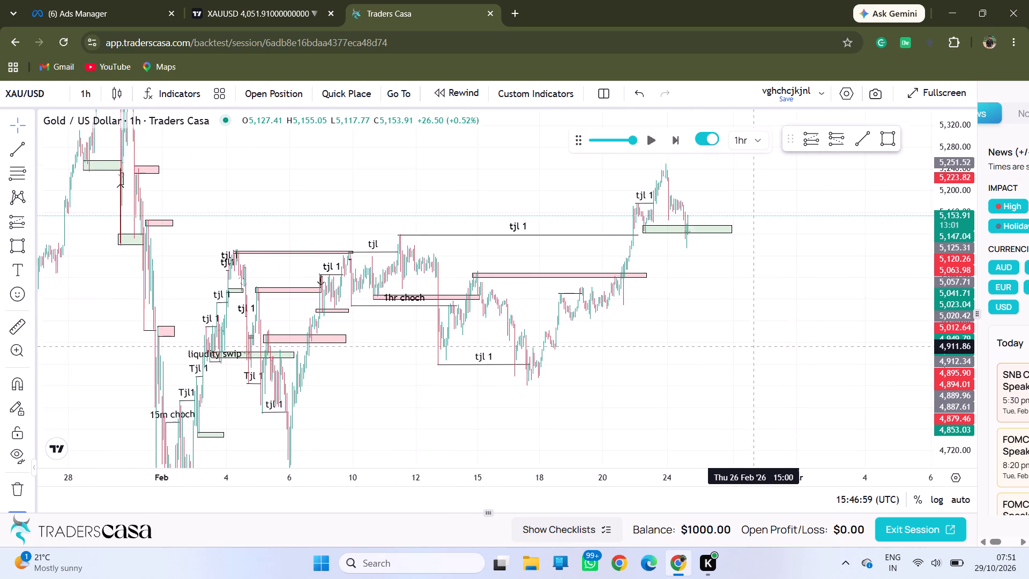
left_click_drag(739, 351, 730, 351)
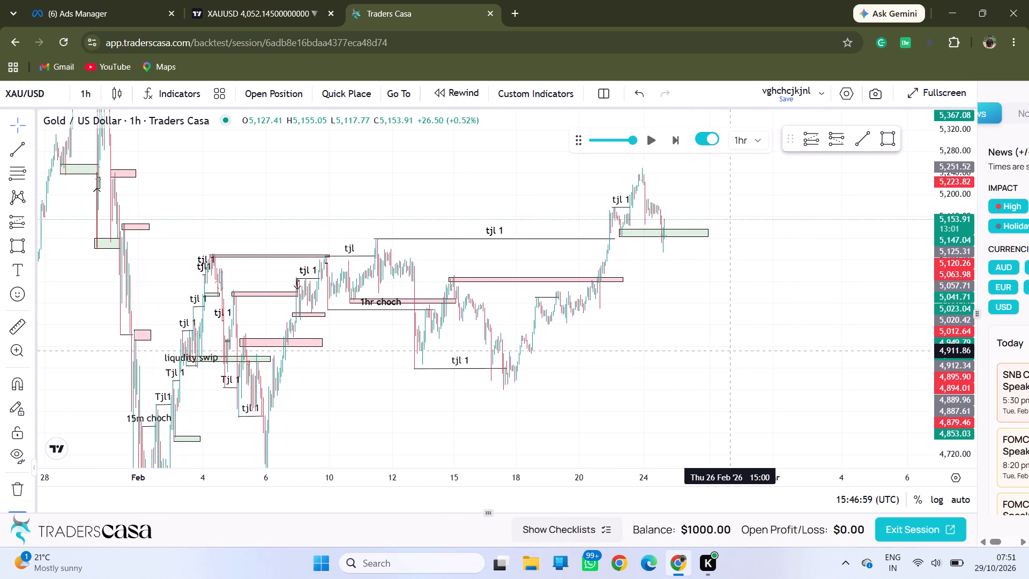
left_click_drag(665, 298, 659, 381)
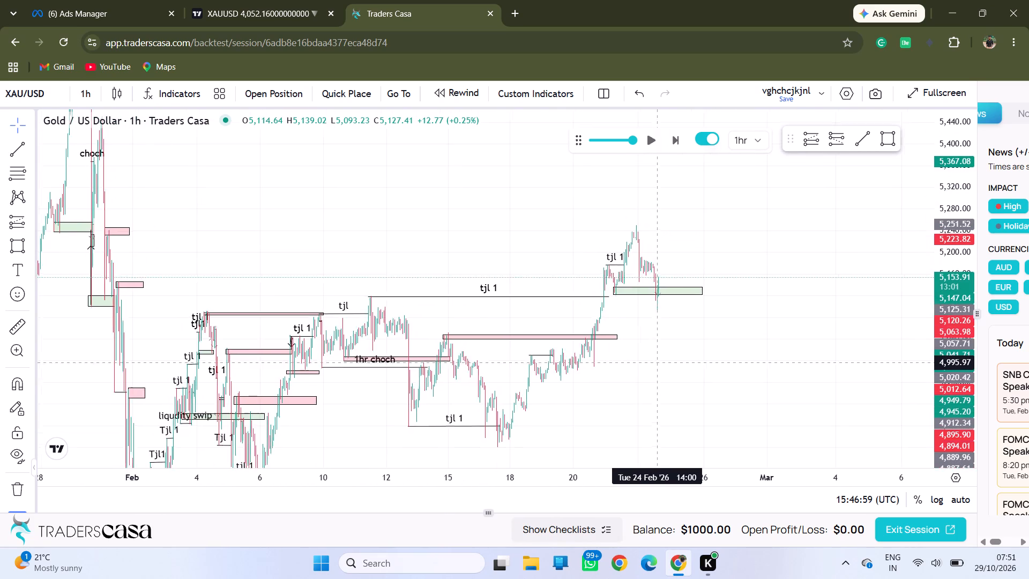
left_click_drag(659, 381, 661, 385)
left_click_drag(727, 358, 819, 332)
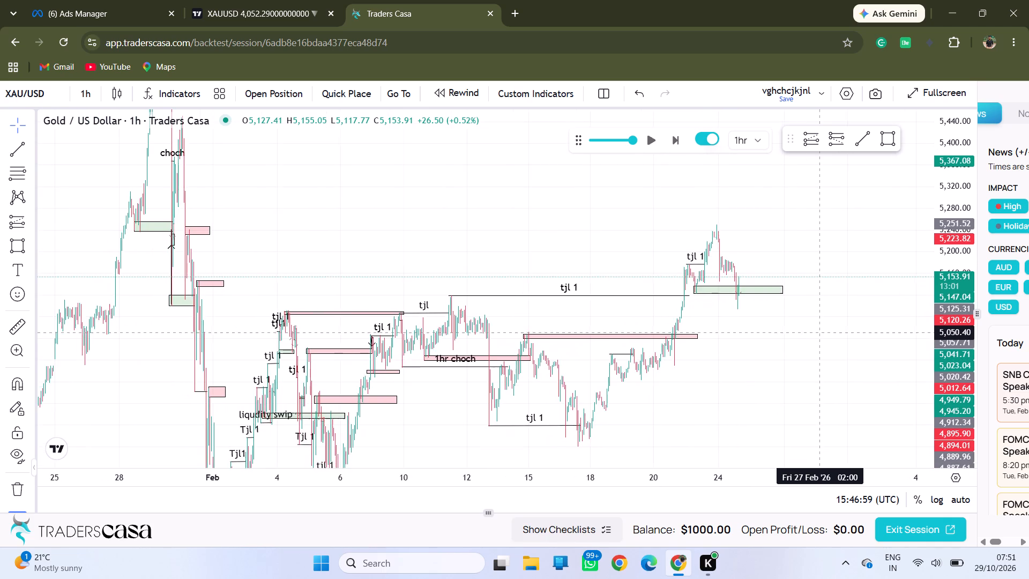
left_click_drag(819, 332, 784, 316)
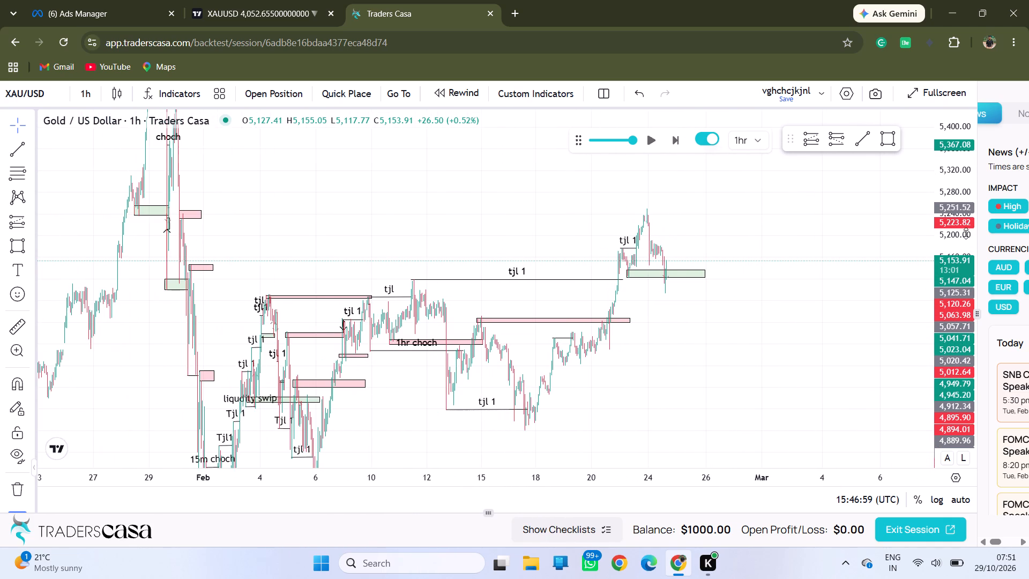
left_click_drag(958, 233, 955, 332)
left_click_drag(664, 361, 809, 349)
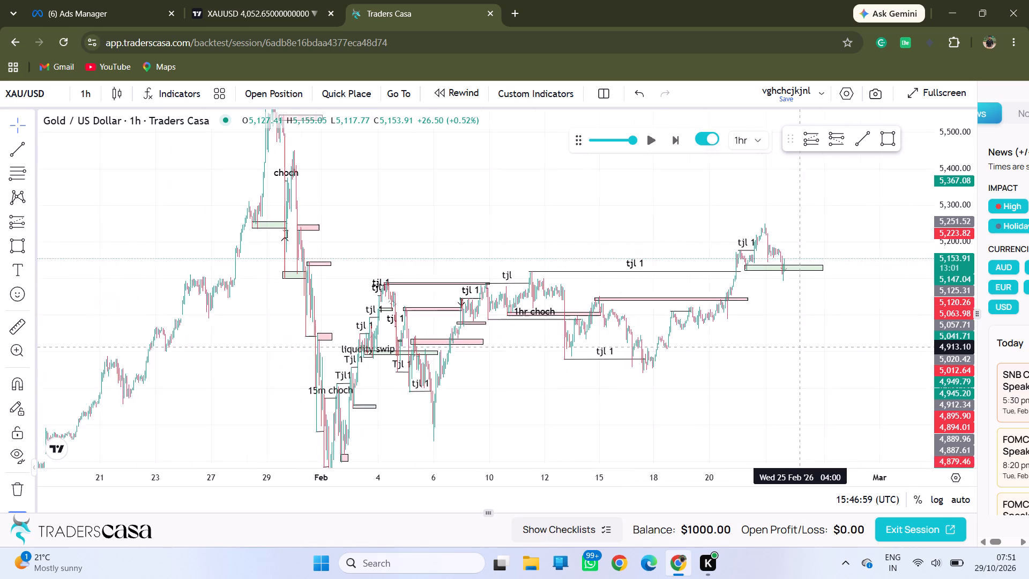
left_click_drag(809, 349, 785, 340)
left_click_drag(572, 365, 676, 353)
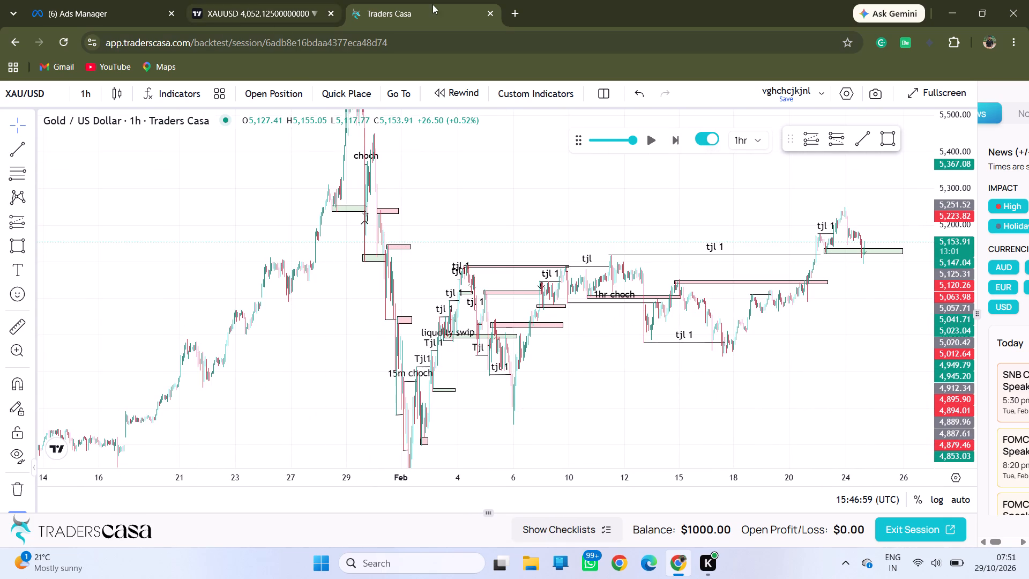
Open a new browser tab.
left_click(510, 14)
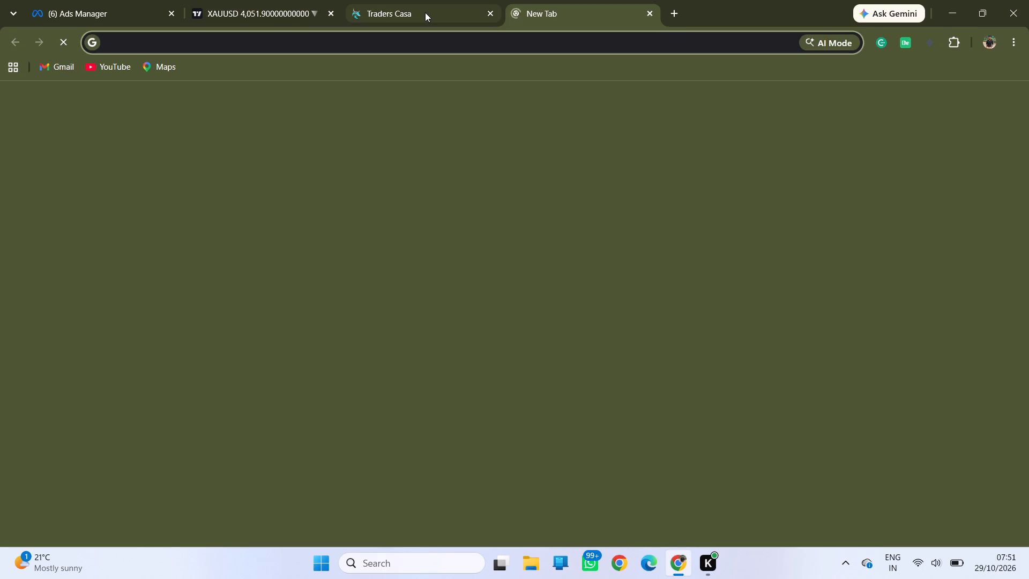